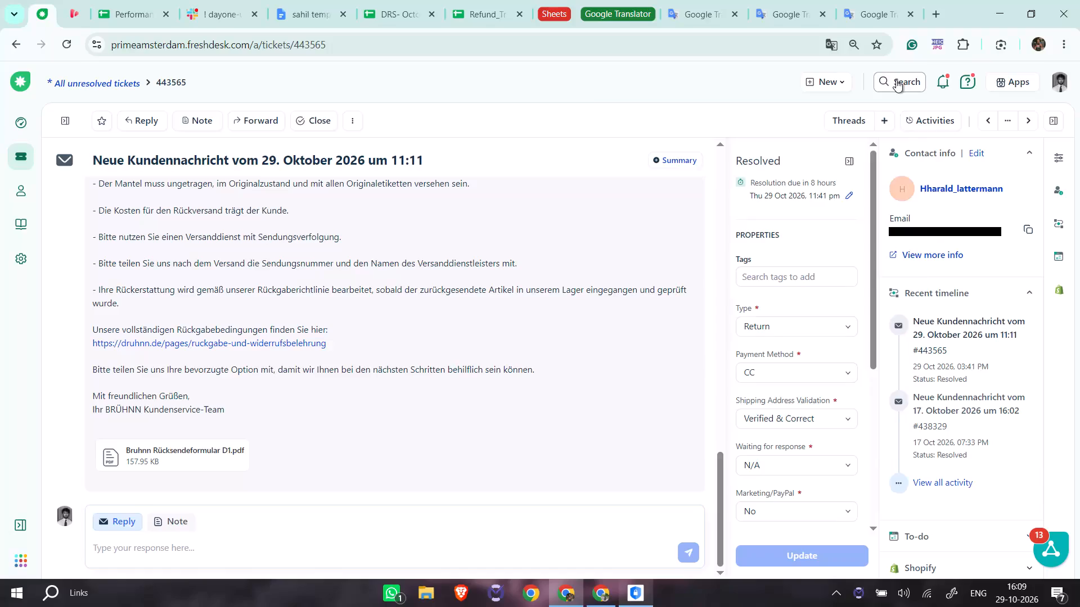
Search the helpdesk for the copied customer identifier and open the matching contact's record.
{"action": "key", "text": "ctrl+v"}
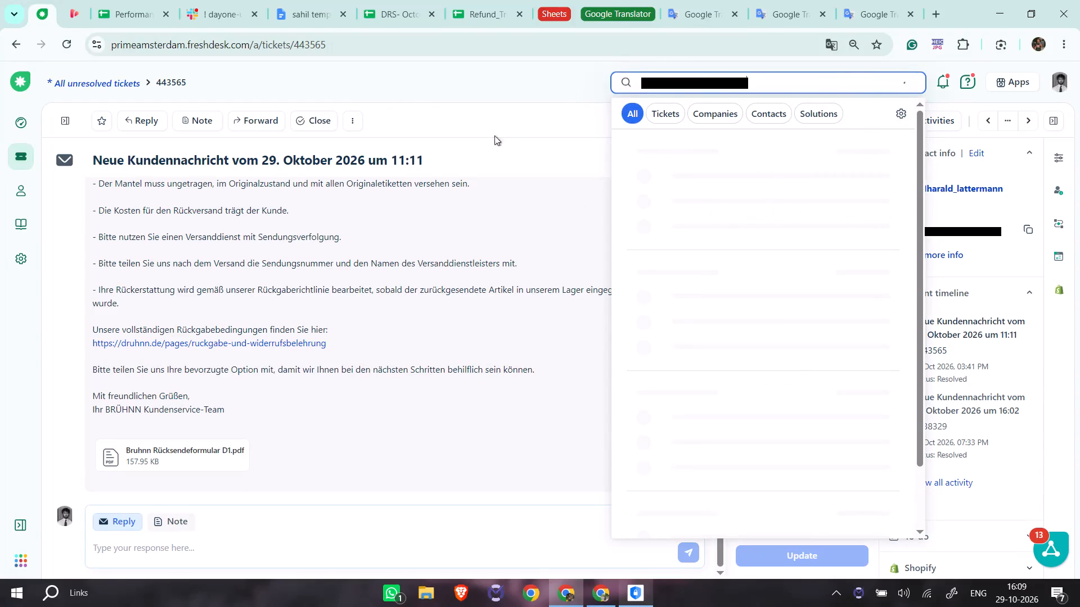
{"action": "left_click", "coordinate": [692, 242]}
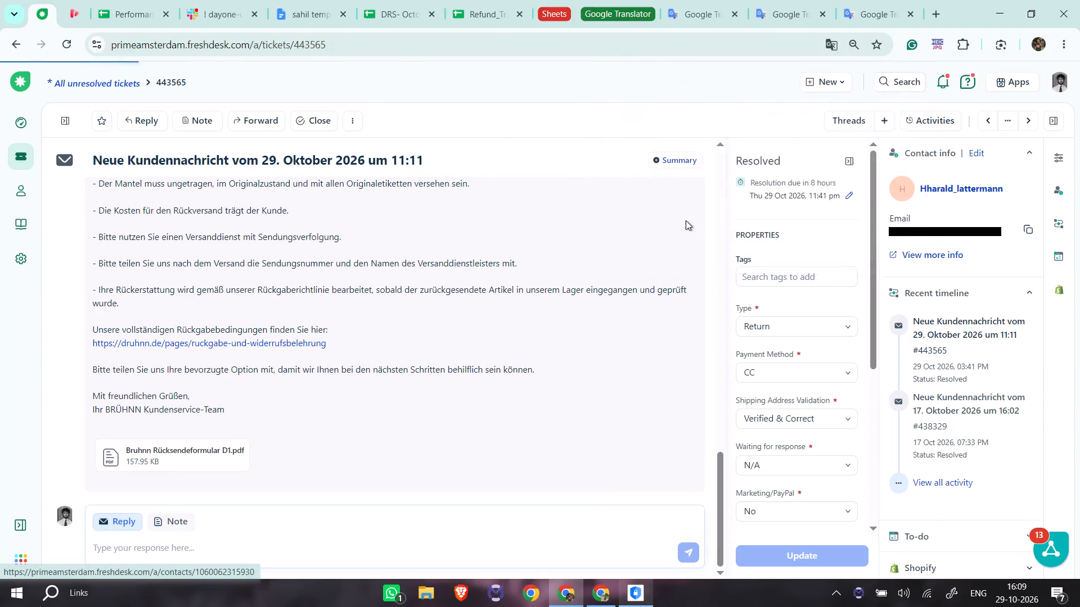
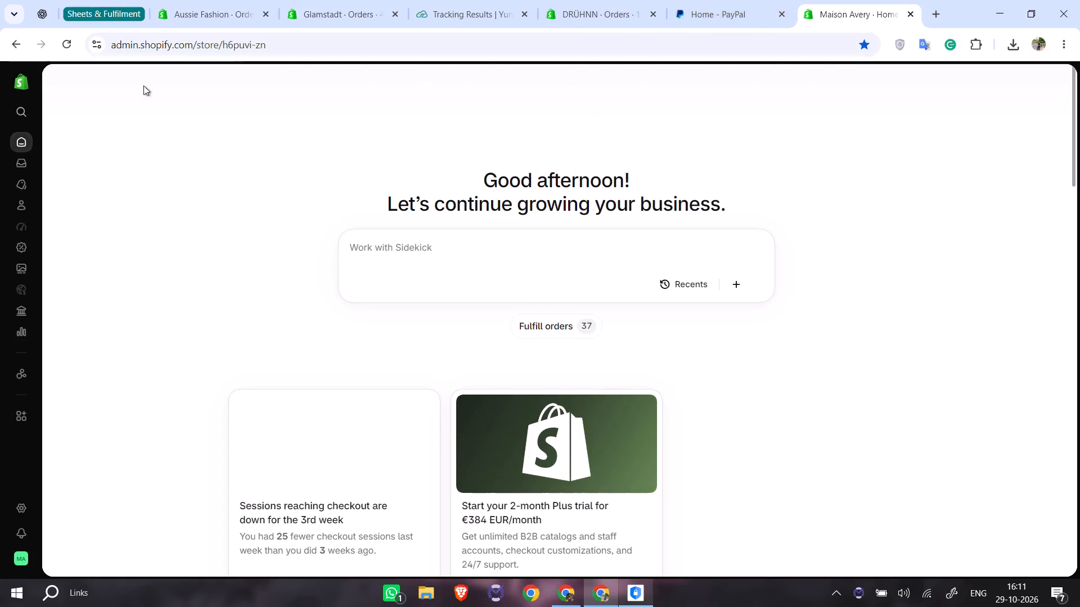
{"action": "left_click", "coordinate": [24, 108]}
{"action": "key", "text": "ctrl+v"}
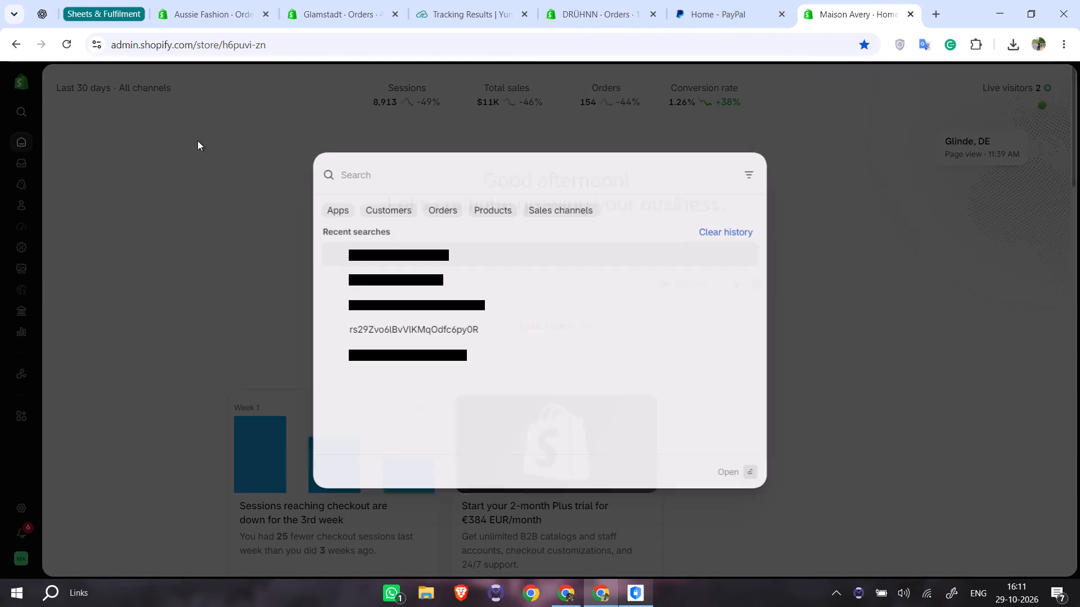
{"action": "key", "text": "ctrl+v"}
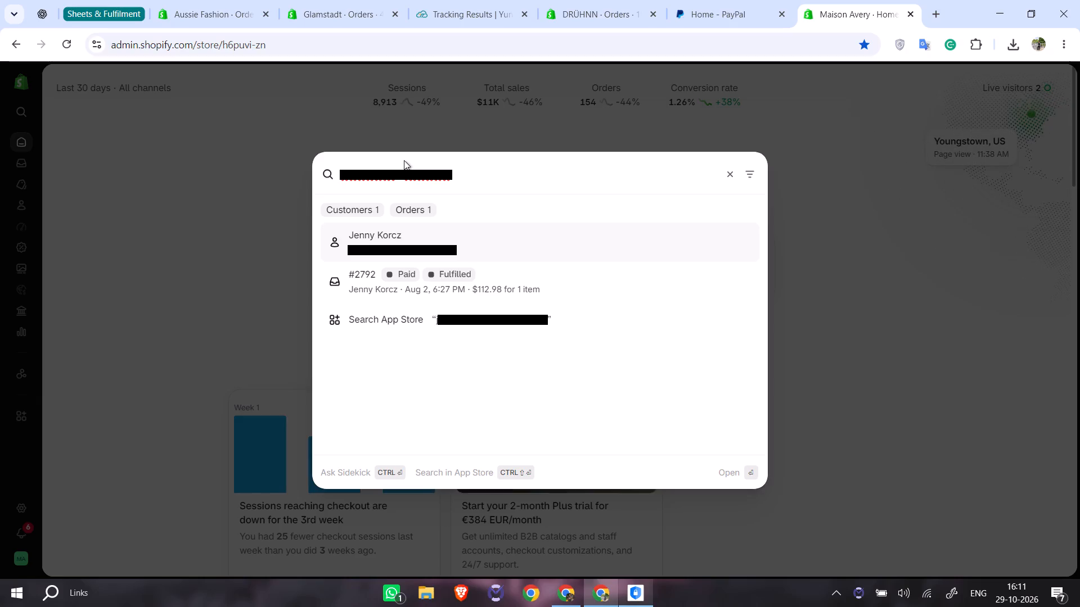
{"action": "left_click", "coordinate": [346, 274]}
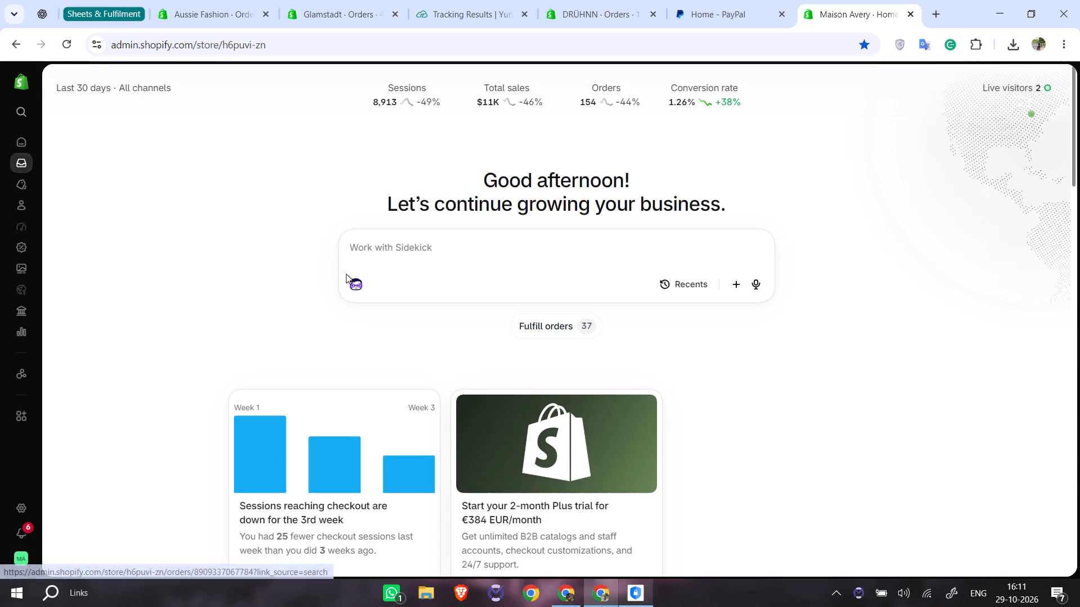
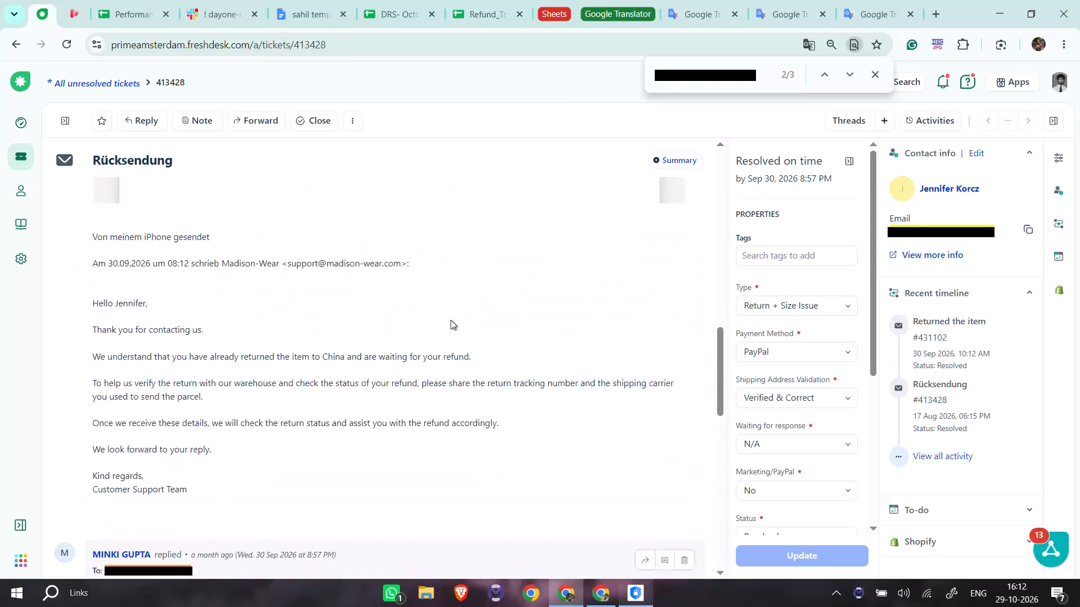
{"action": "scroll", "coordinate": [451, 319], "scroll_direction": "up", "scroll_amount": 4}
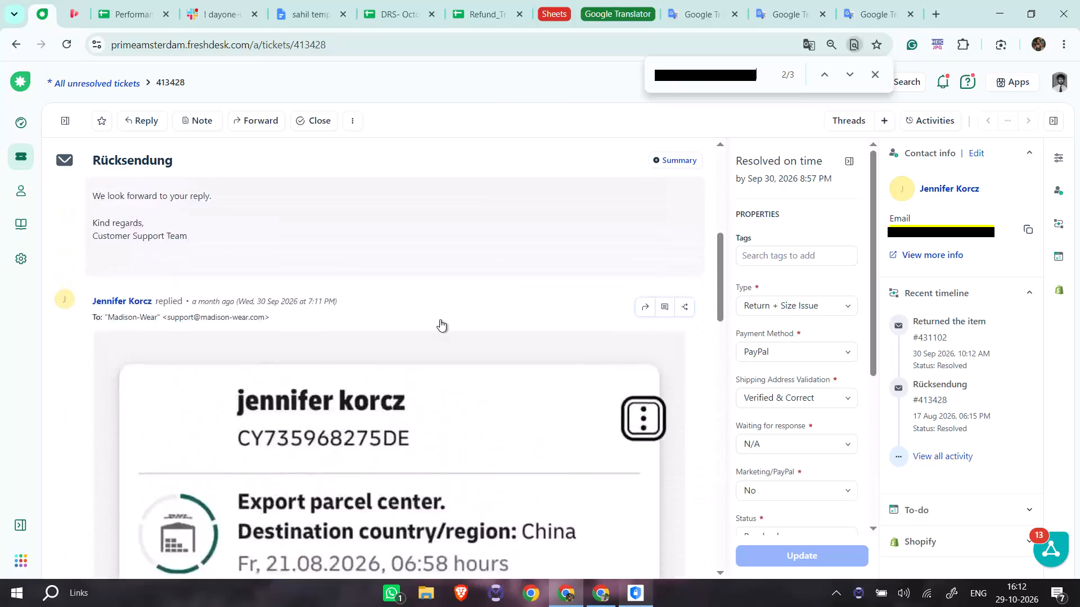
{"action": "scroll", "coordinate": [440, 319], "scroll_direction": "up", "scroll_amount": 5}
{"action": "left_click", "coordinate": [395, 380]}
{"action": "left_click", "coordinate": [395, 386]}
{"action": "left_click", "coordinate": [394, 389]}
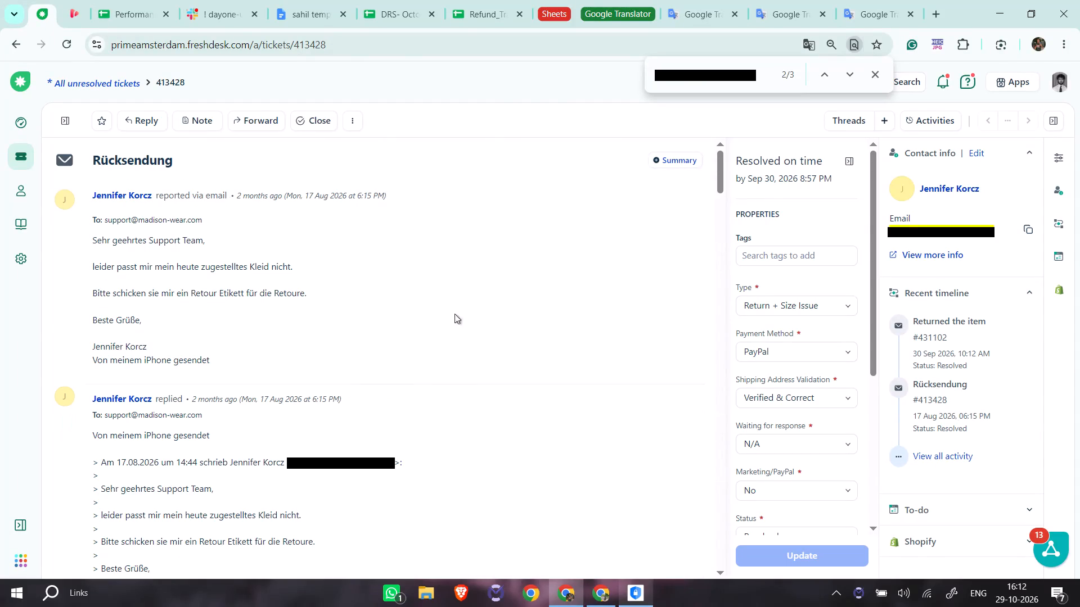
{"action": "left_click", "coordinate": [812, 38]}
{"action": "left_click", "coordinate": [695, 89]}
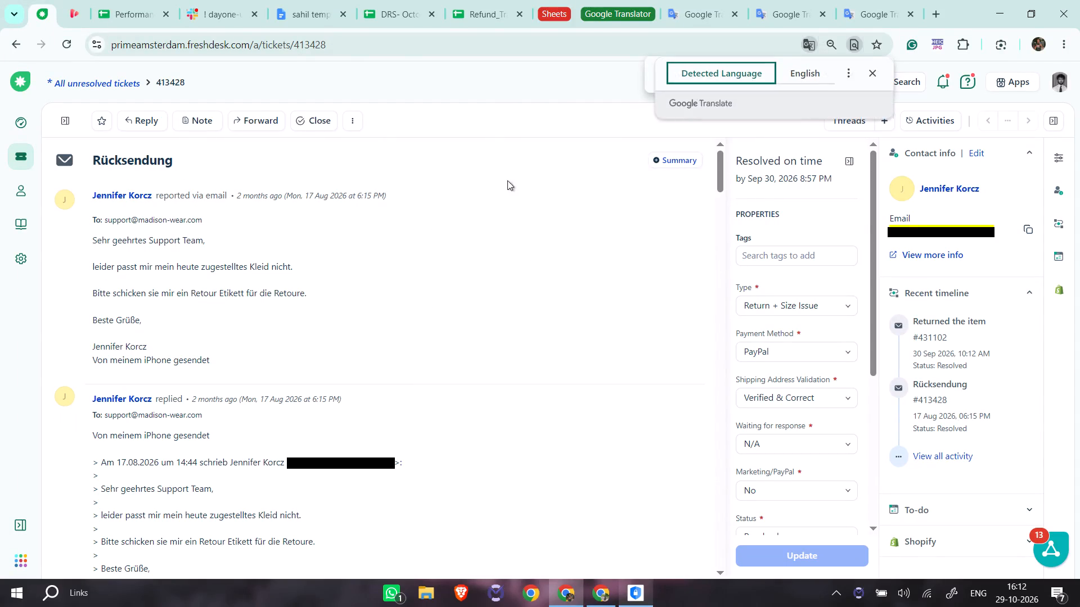
{"action": "right_click", "coordinate": [499, 189]}
{"action": "left_click", "coordinate": [602, 479]}
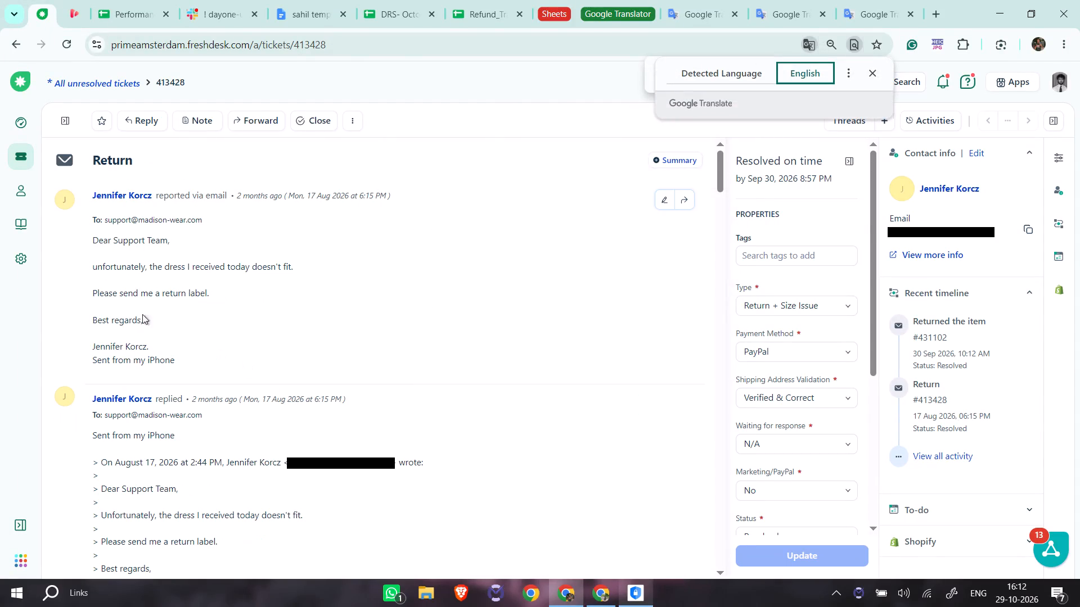
Read through the translated ticket conversation, examining the return instructions, support replies and the customer's return shipment details.
{"action": "scroll", "coordinate": [278, 286], "scroll_direction": "down", "scroll_amount": 5}
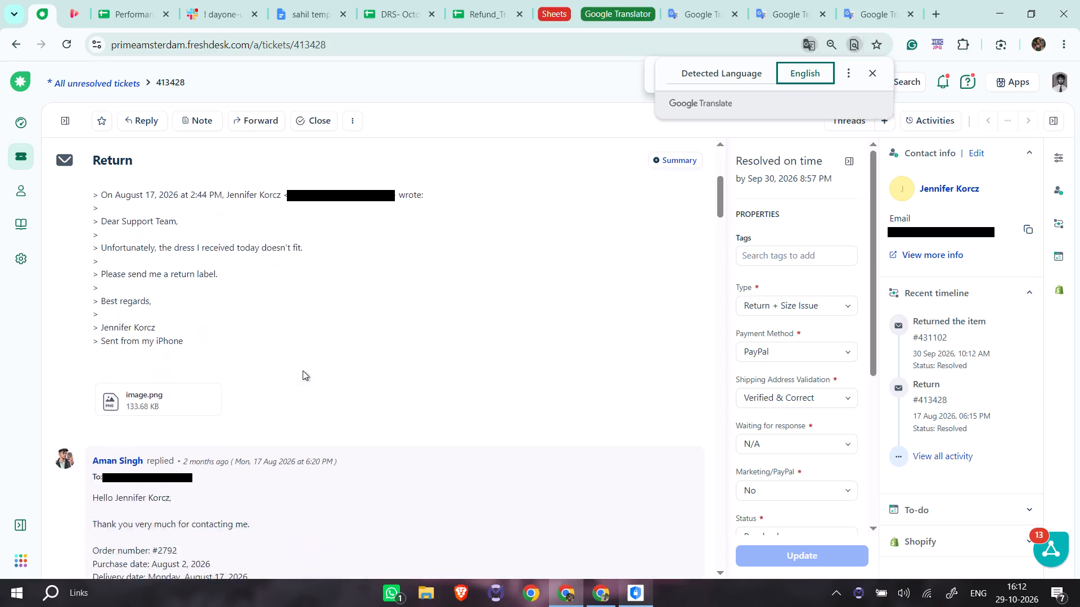
{"action": "scroll", "coordinate": [303, 370], "scroll_direction": "down", "scroll_amount": 6}
{"action": "scroll", "coordinate": [301, 370], "scroll_direction": "up", "scroll_amount": 1}
{"action": "scroll", "coordinate": [301, 370], "scroll_direction": "down", "scroll_amount": 1}
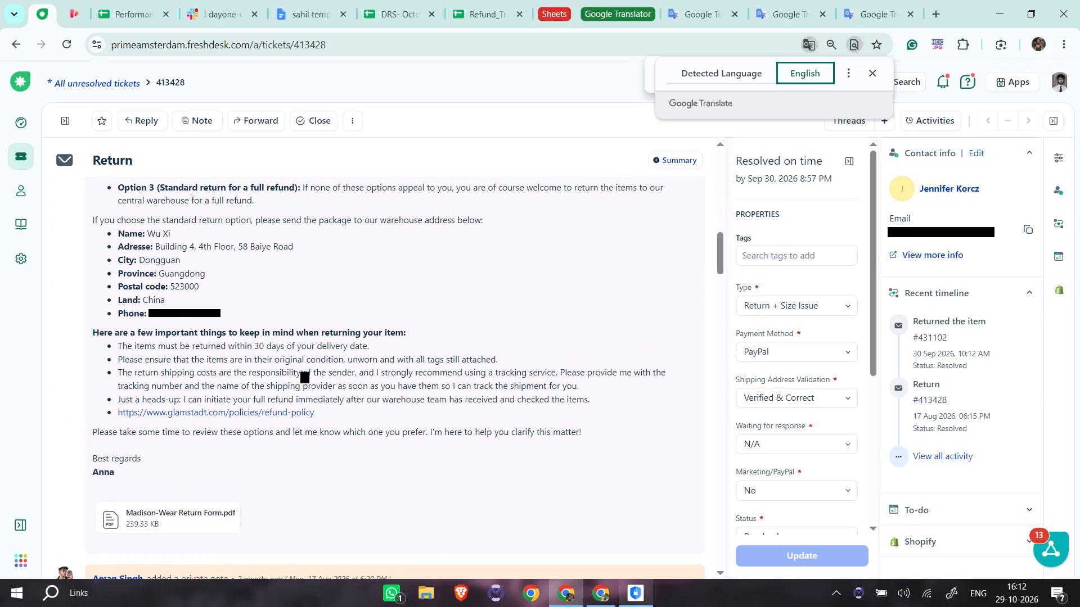
{"action": "scroll", "coordinate": [301, 370], "scroll_direction": "down", "scroll_amount": 9}
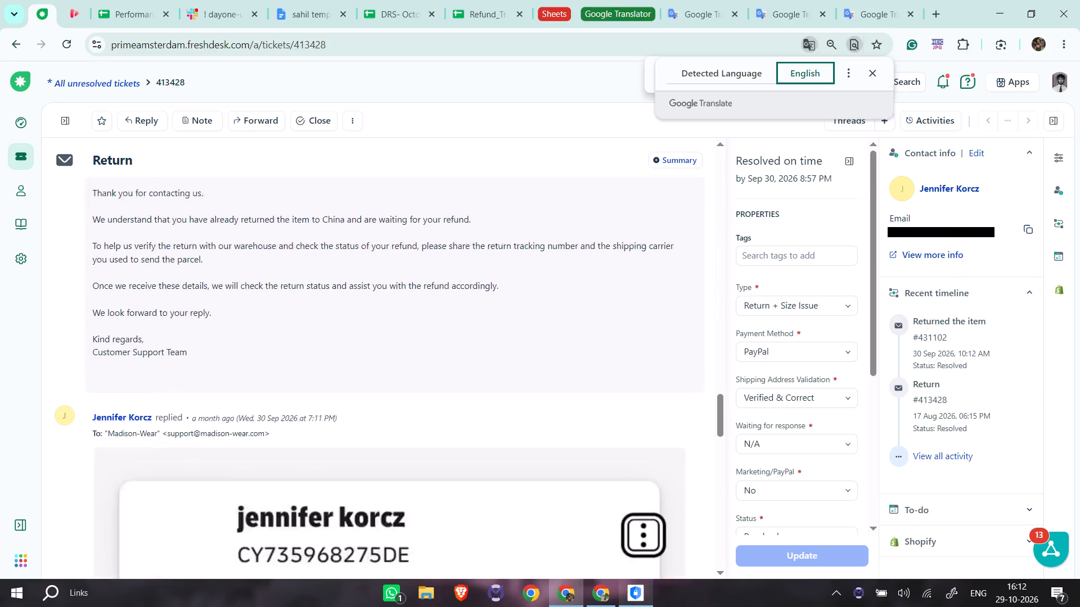
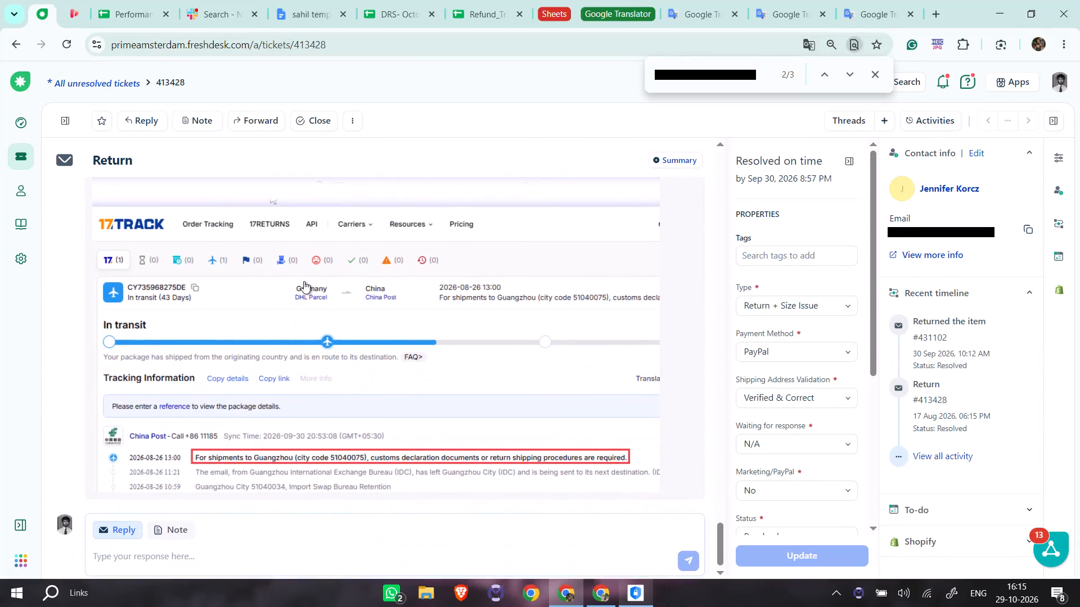
Review support's last reply in ticket #413428 about the return shipment, together with its embedded 17TRACK tracking screenshot.
{"action": "scroll", "coordinate": [304, 281], "scroll_direction": "down", "scroll_amount": 1}
{"action": "scroll", "coordinate": [304, 281], "scroll_direction": "up", "scroll_amount": 2}
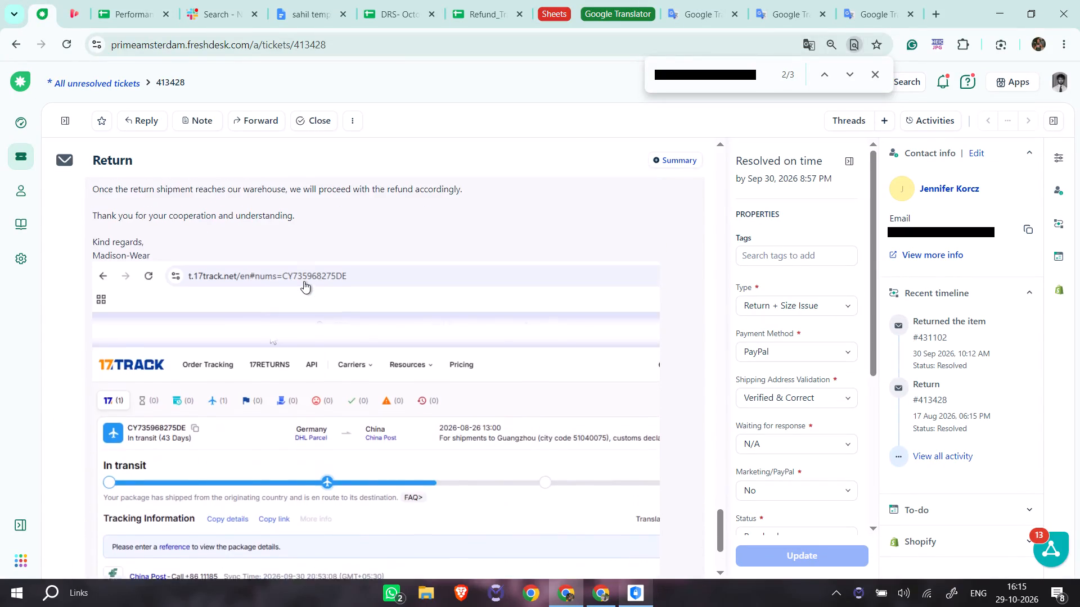
{"action": "scroll", "coordinate": [304, 281], "scroll_direction": "up", "scroll_amount": 3}
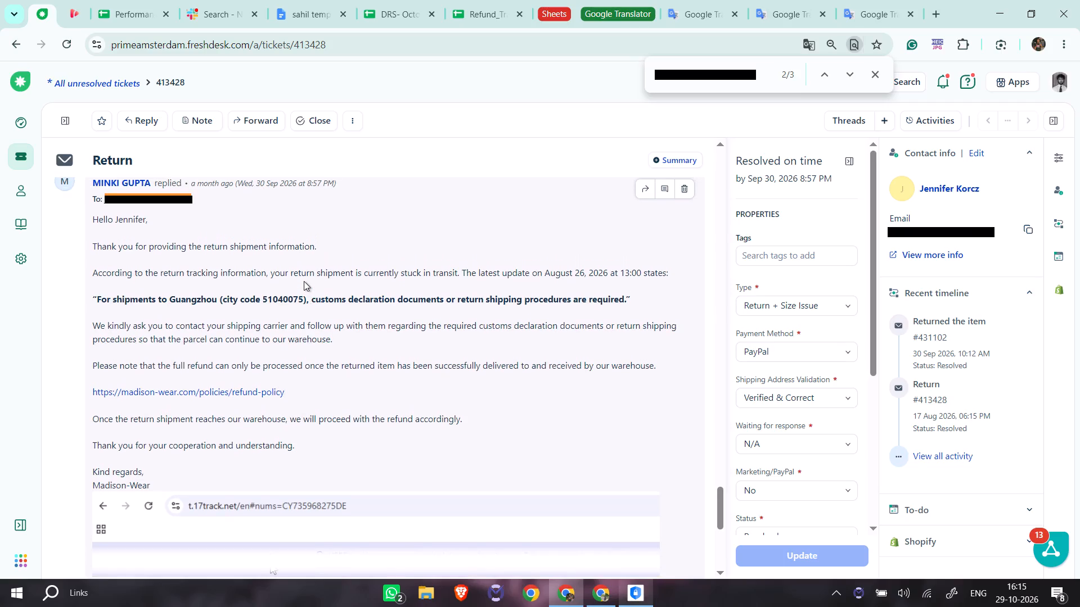
{"action": "scroll", "coordinate": [304, 281], "scroll_direction": "up", "scroll_amount": 1}
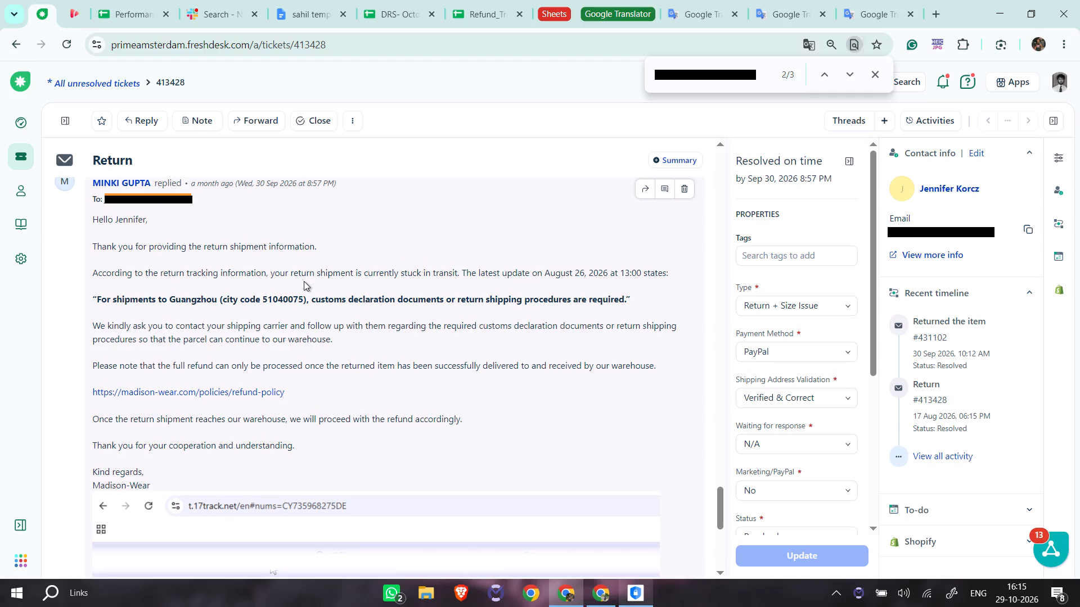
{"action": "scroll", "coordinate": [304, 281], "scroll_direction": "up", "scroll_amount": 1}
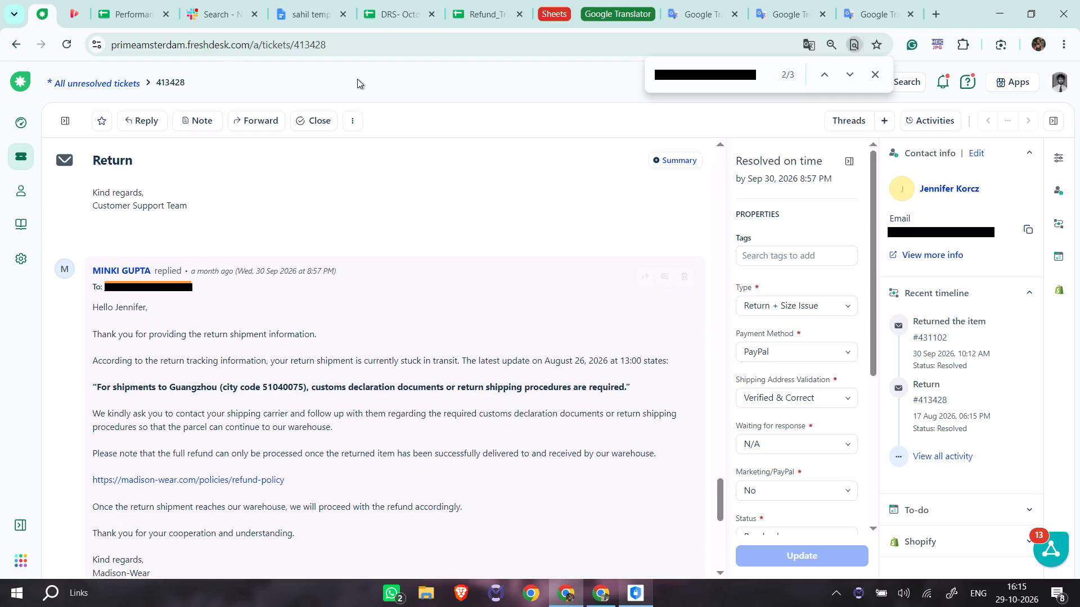
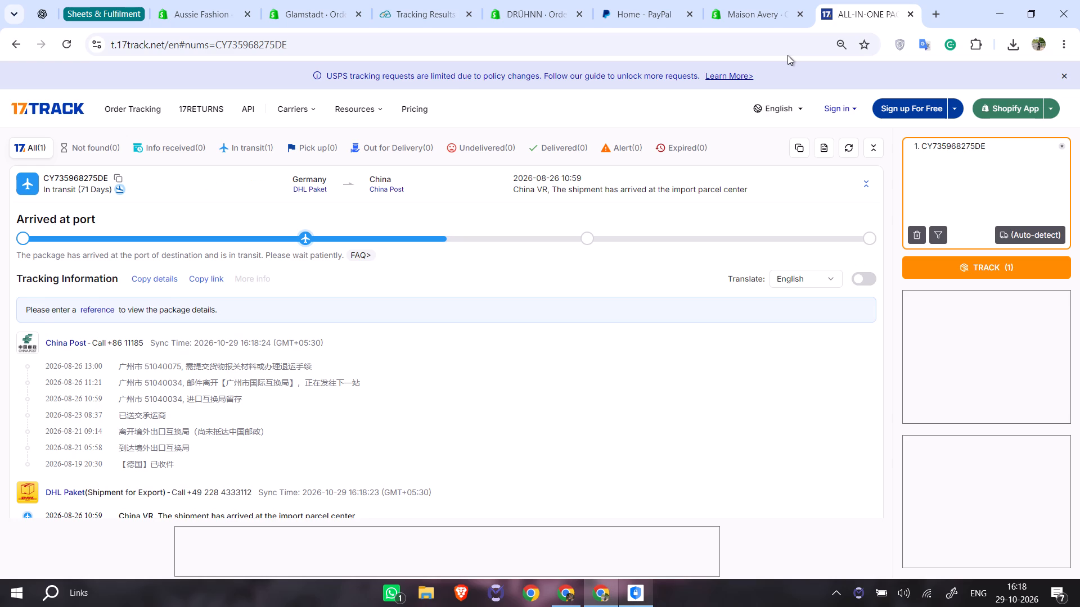
{"action": "right_click", "coordinate": [566, 410]}
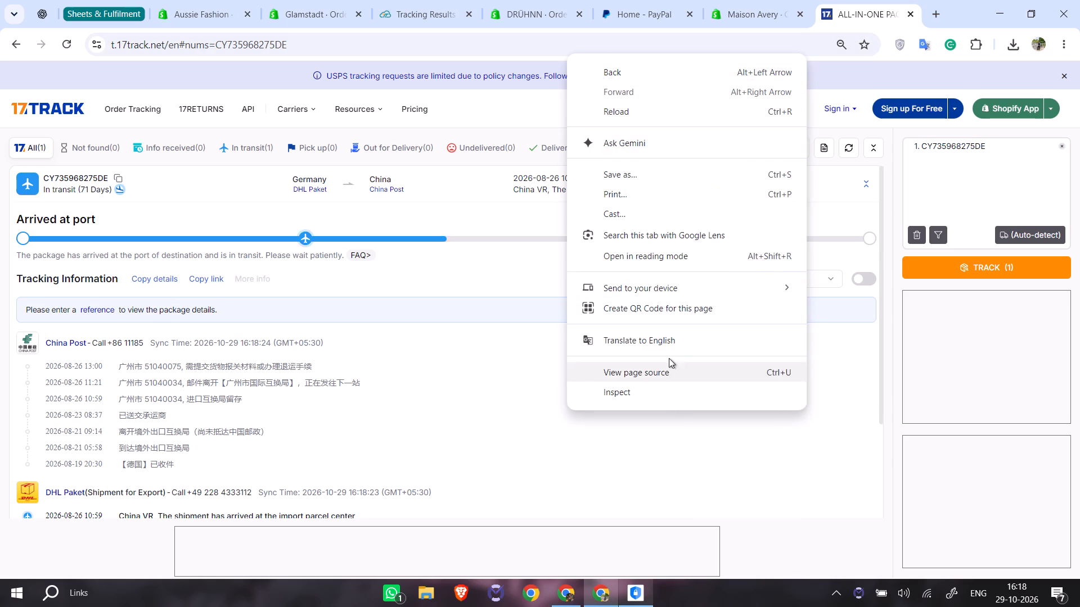
{"action": "left_click", "coordinate": [669, 347]}
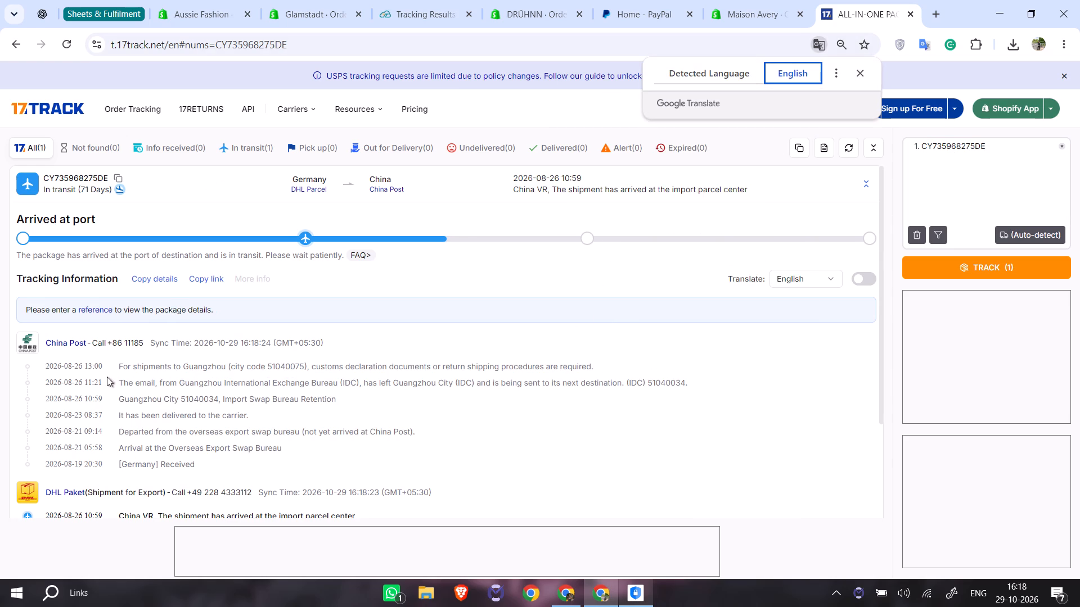
{"action": "left_click_drag", "start_coordinate": [58, 364], "coordinate": [576, 361]}
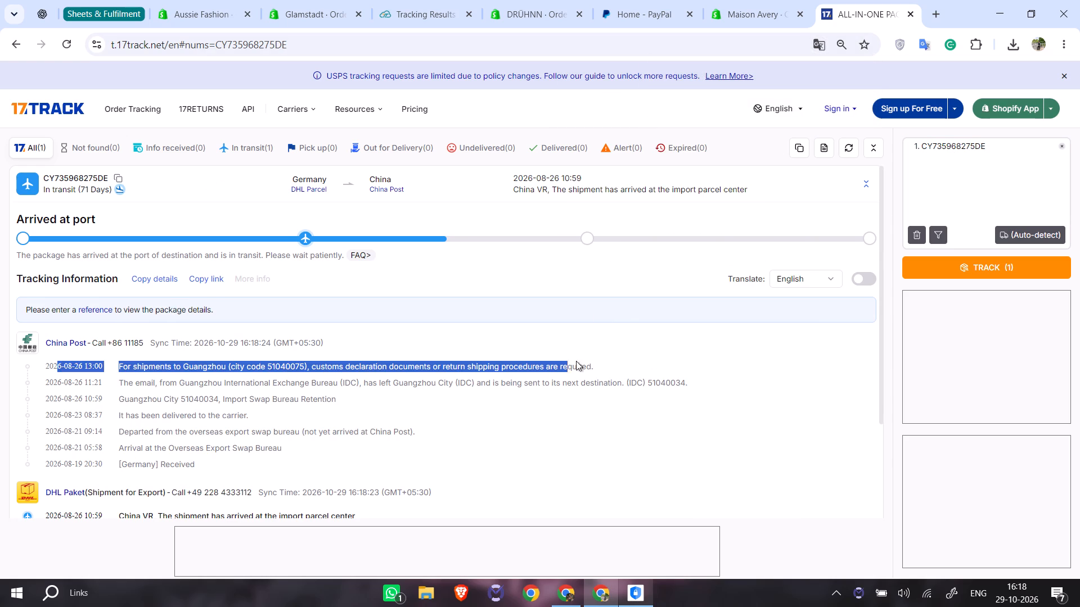
{"action": "left_click_drag", "start_coordinate": [576, 361], "coordinate": [609, 360]}
{"action": "key", "text": "ctrl+c"}
{"action": "key", "text": "ctrl+c"}
{"action": "left_click", "coordinate": [49, 372]}
{"action": "left_click_drag", "start_coordinate": [40, 365], "coordinate": [581, 357]}
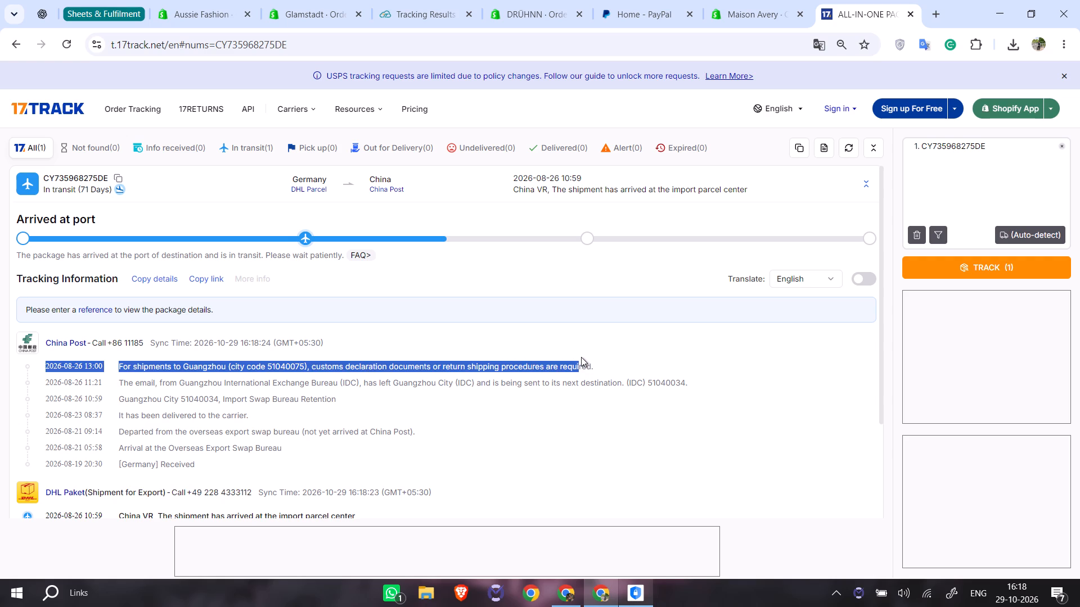
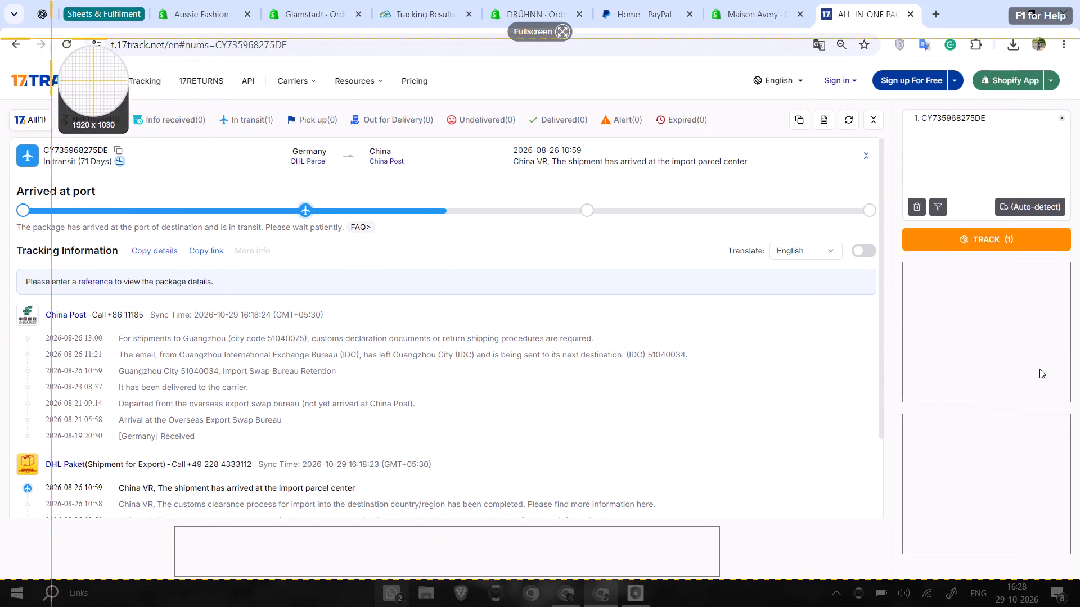
Capture a screenshot of the 17TRACK return tracking page, from the address bar down through the China Post events.
{"action": "left_click_drag", "start_coordinate": [0, 28], "coordinate": [561, 383]}
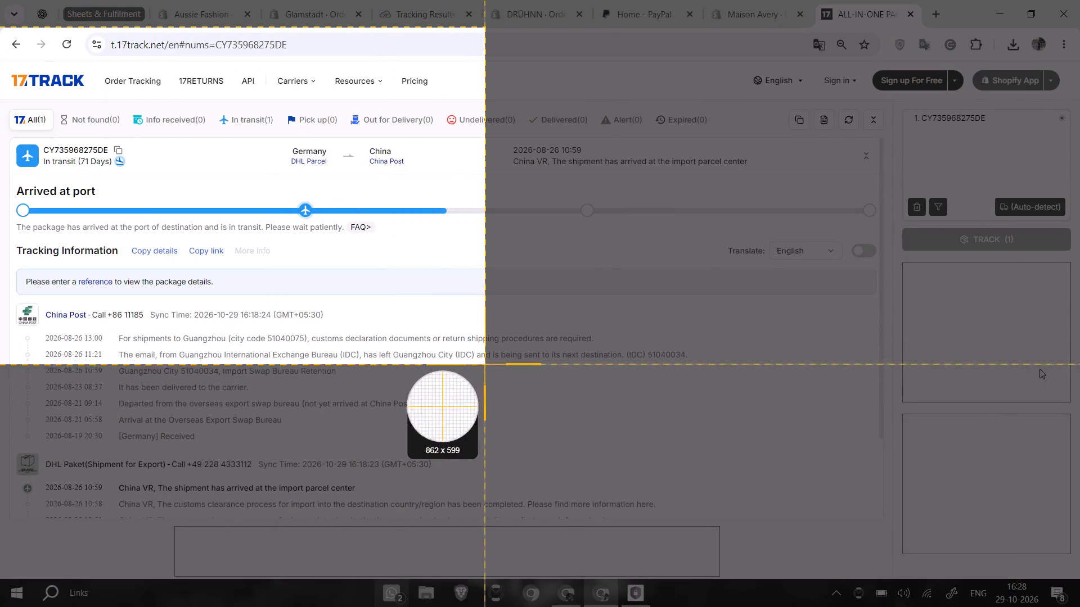
{"action": "left_click_drag", "start_coordinate": [561, 383], "coordinate": [889, 443]}
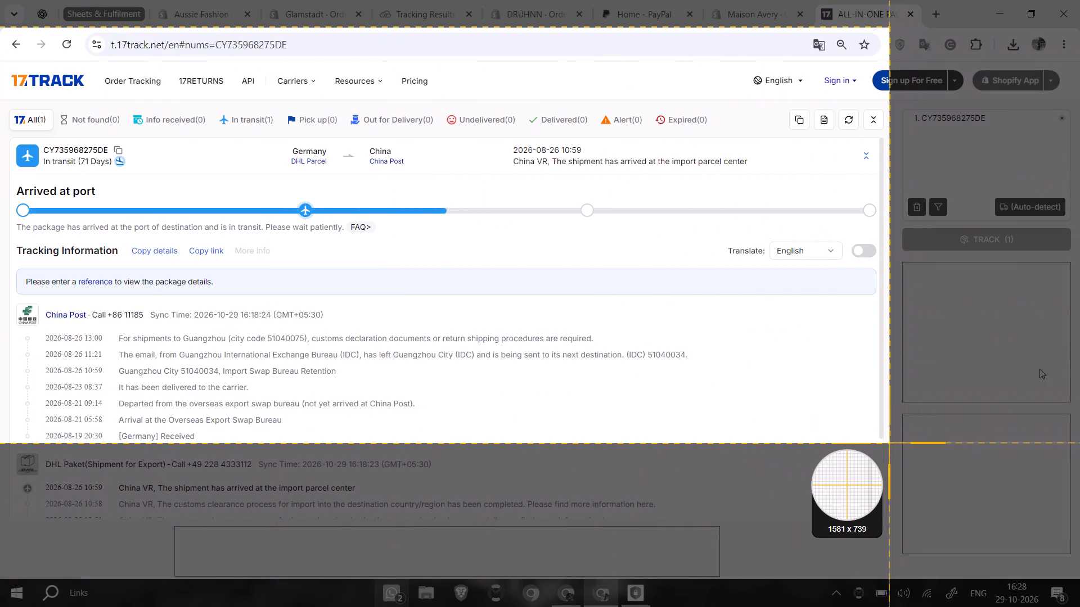
{"action": "left_click_drag", "start_coordinate": [889, 443], "coordinate": [894, 453]}
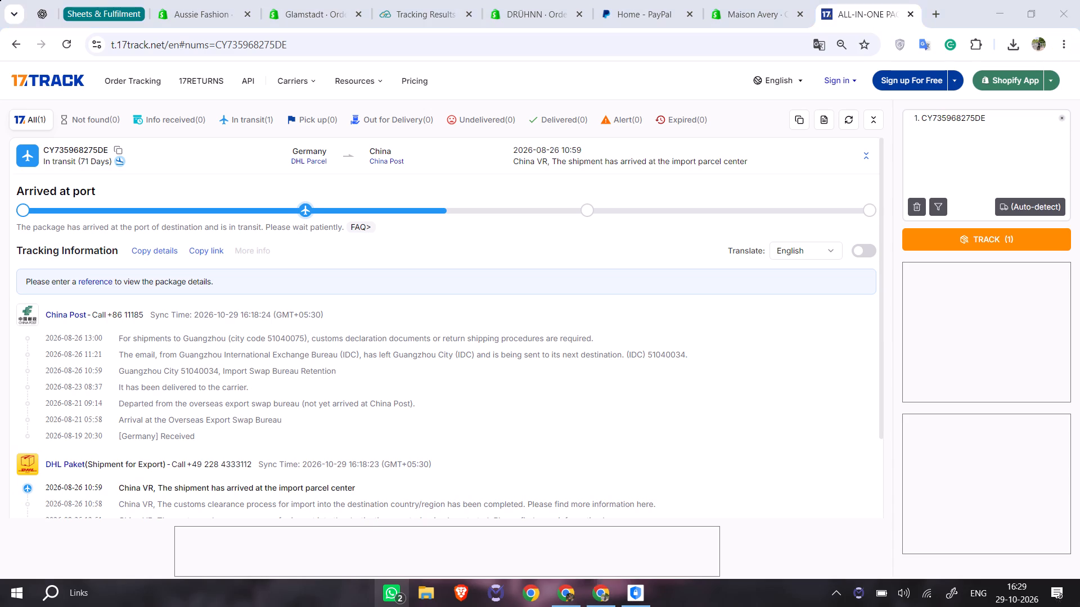
{"action": "left_click", "coordinate": [249, 483]}
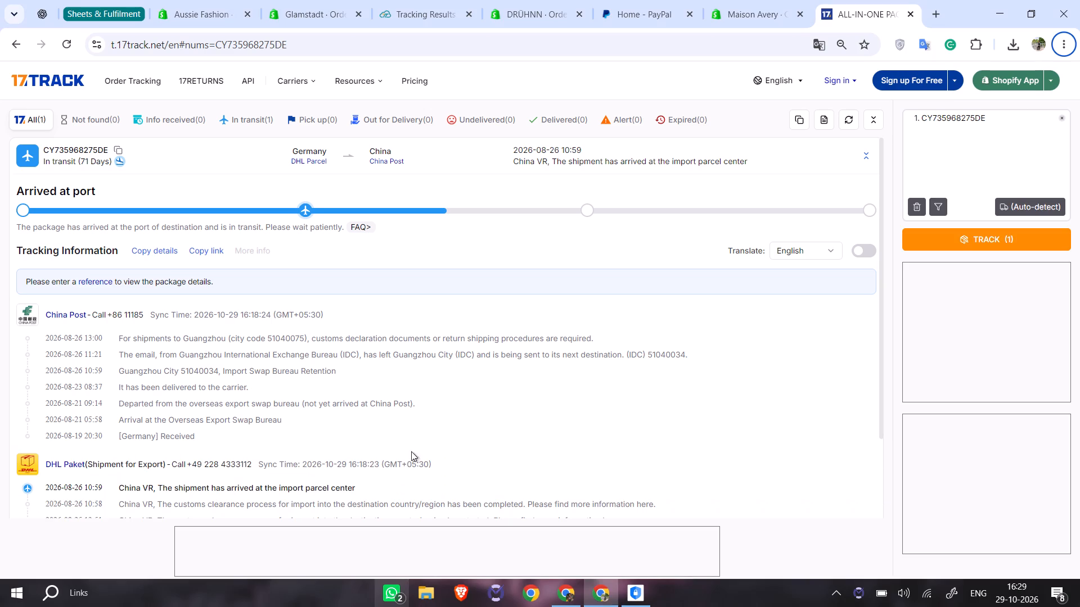
{"action": "key", "text": "alt+Tab"}
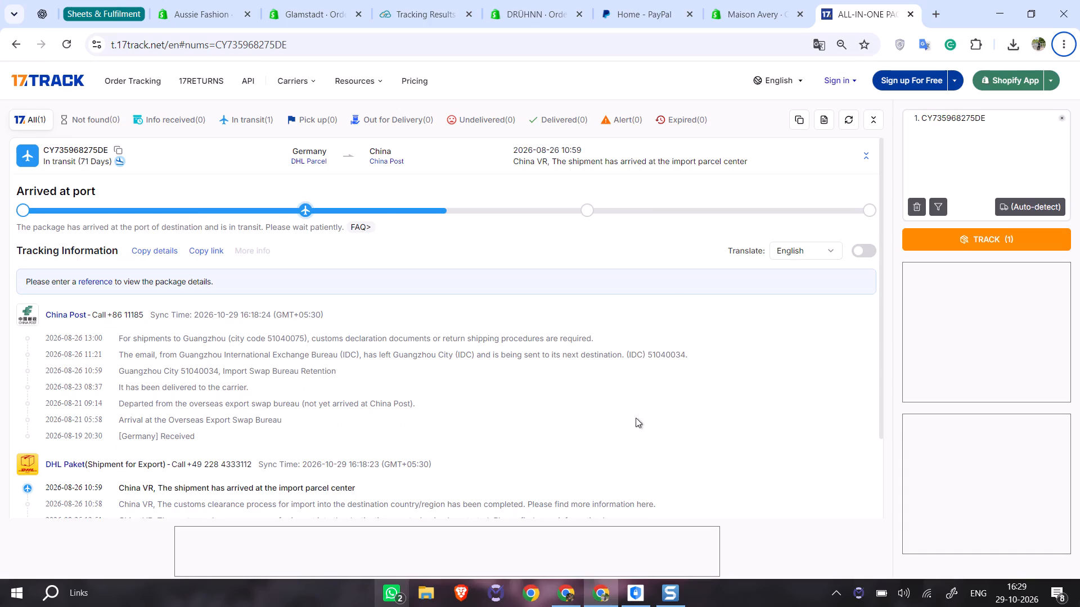
{"action": "left_click", "coordinate": [740, 0]}
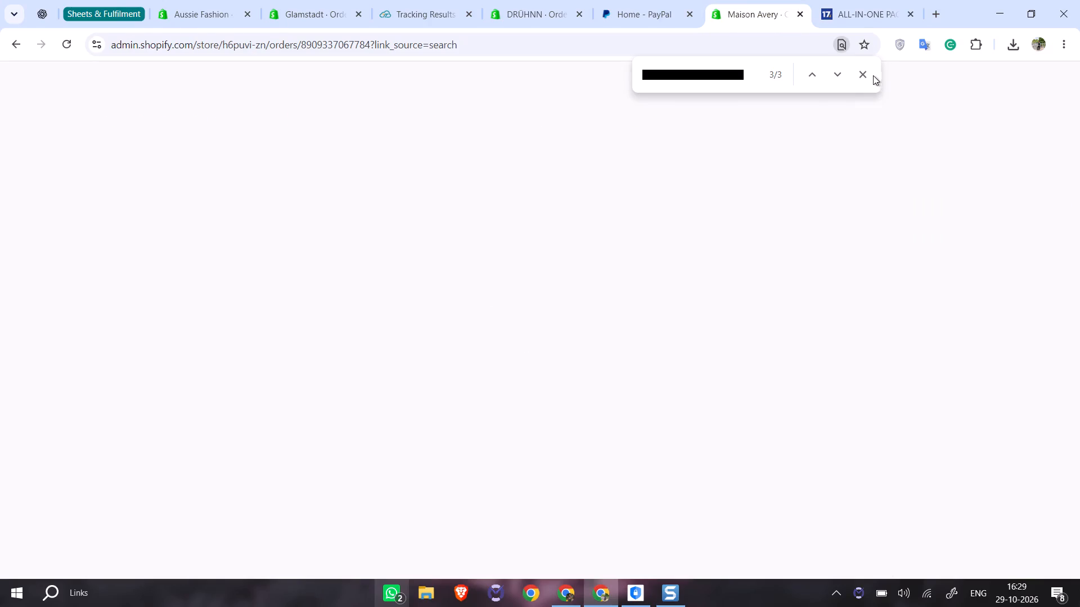
{"action": "left_click", "coordinate": [872, 75]}
{"action": "left_click", "coordinate": [737, 215]}
{"action": "scroll", "coordinate": [633, 310], "scroll_direction": "up", "scroll_amount": 1}
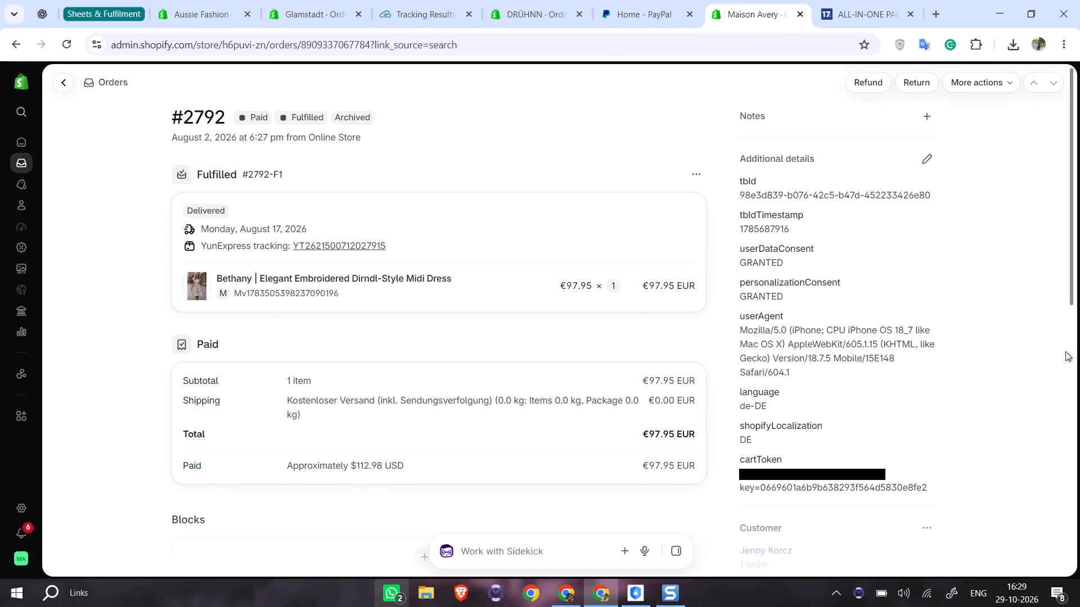
{"action": "key", "text": "alt+x"}
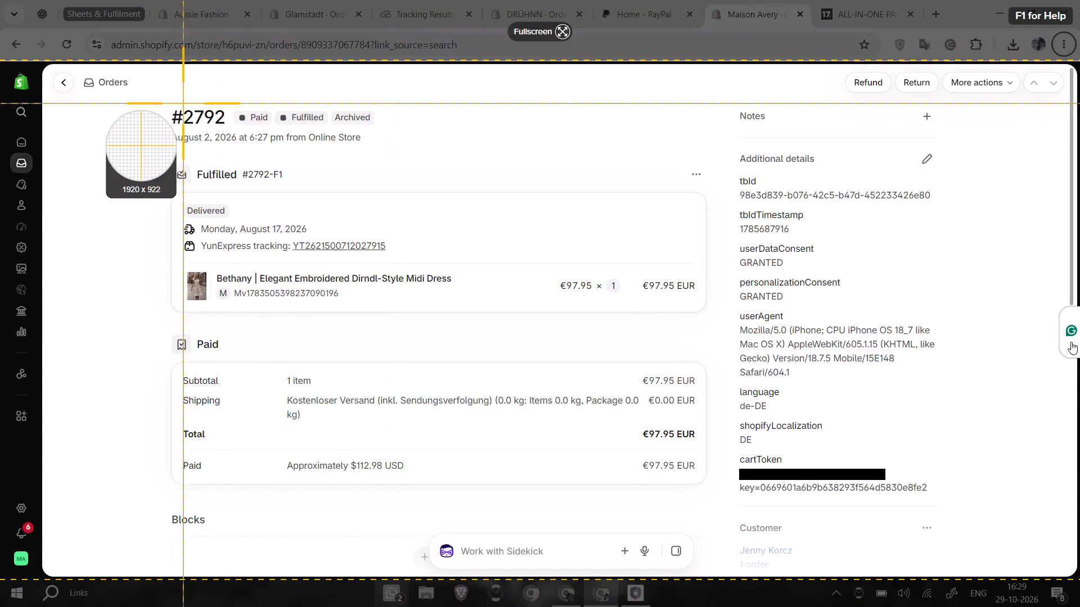
{"action": "left_click_drag", "start_coordinate": [161, 99], "coordinate": [730, 506]}
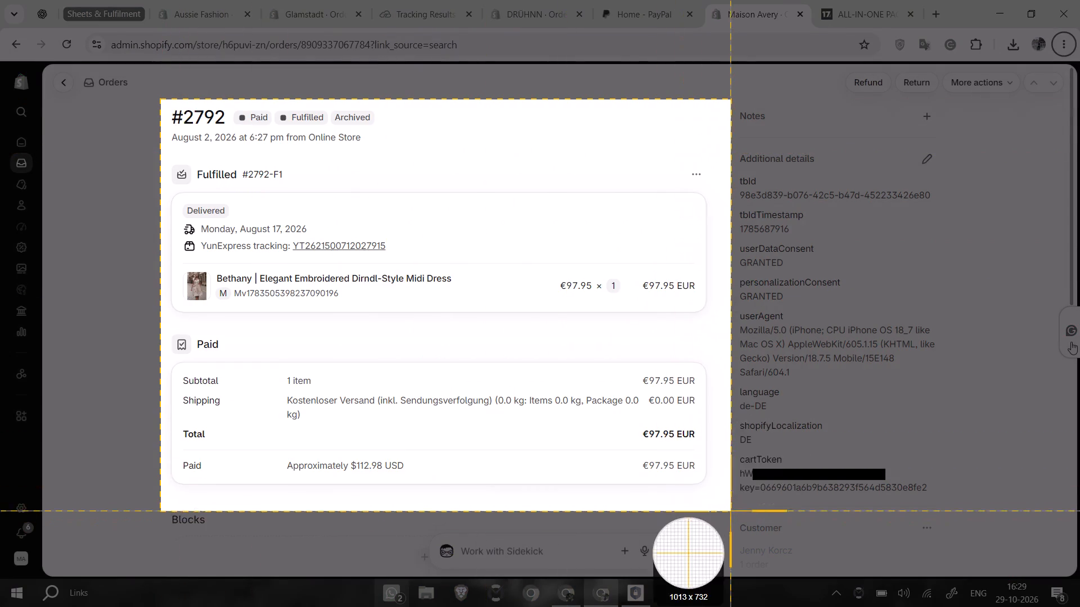
{"action": "left_click_drag", "start_coordinate": [730, 506], "coordinate": [715, 487]}
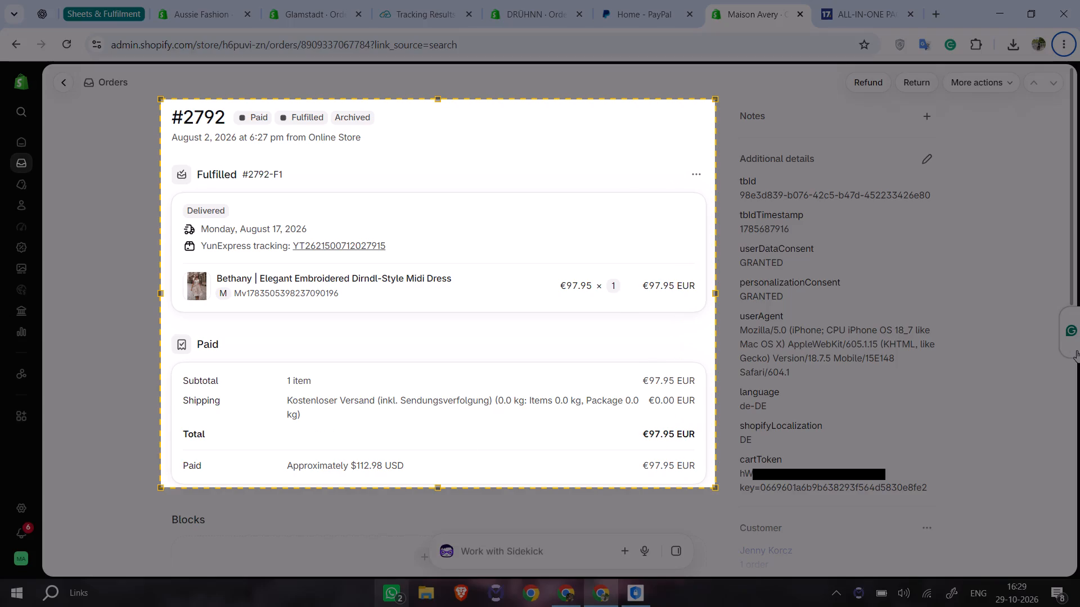
{"action": "left_click", "coordinate": [287, 511]}
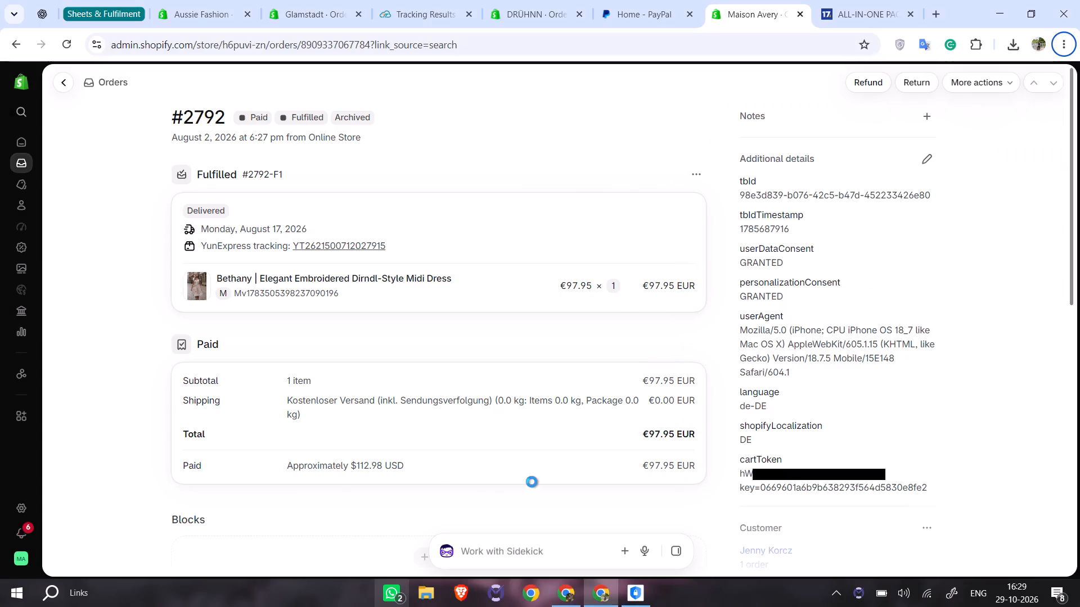
{"action": "key", "text": "alt+Tab"}
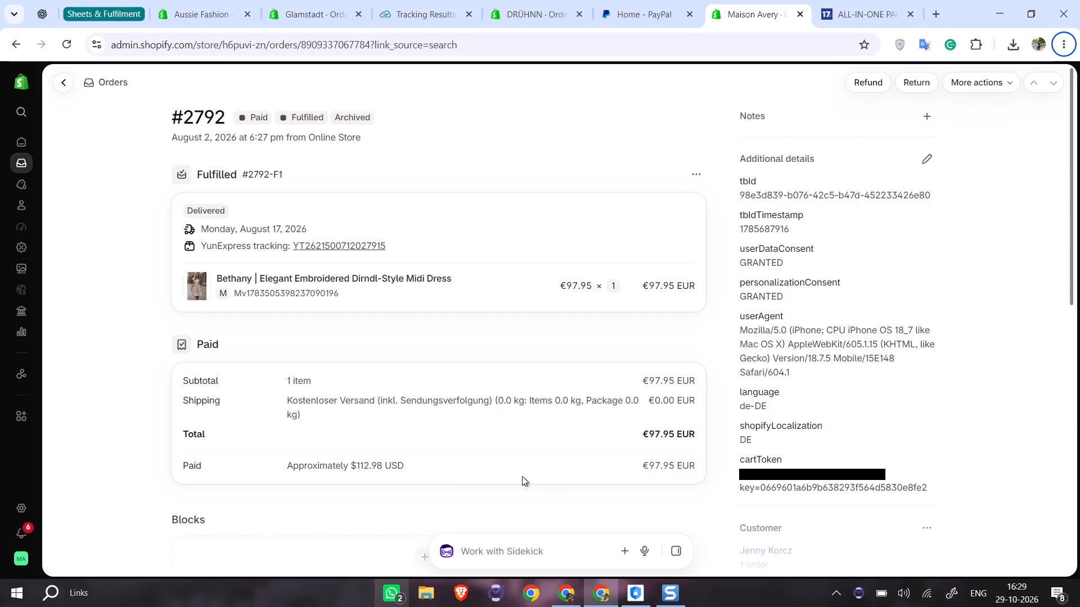
{"action": "scroll", "coordinate": [521, 476], "scroll_direction": "down", "scroll_amount": 8}
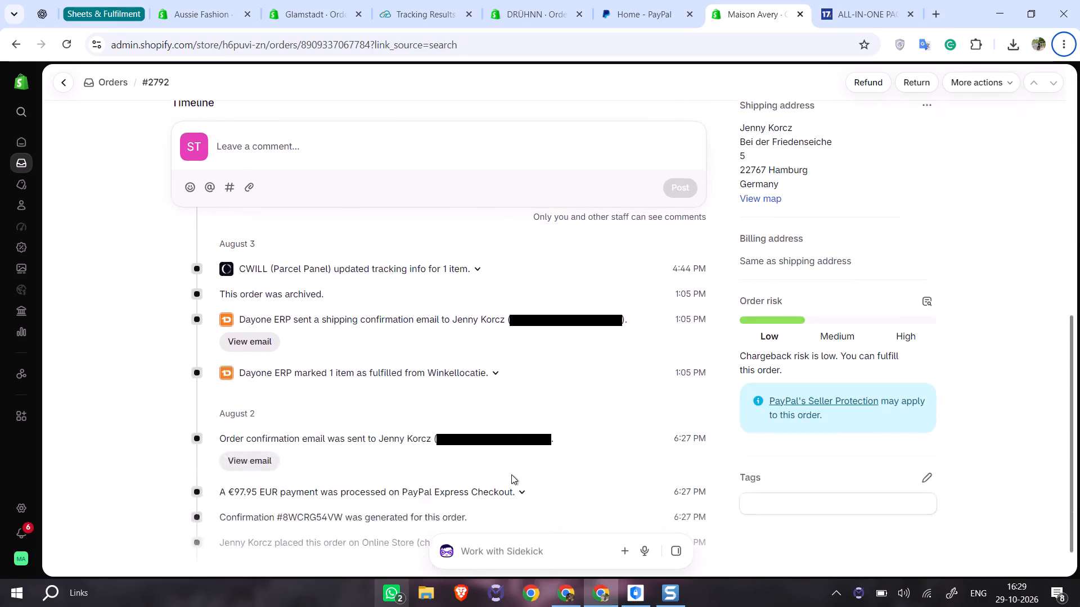
{"action": "scroll", "coordinate": [511, 474], "scroll_direction": "down", "scroll_amount": 1}
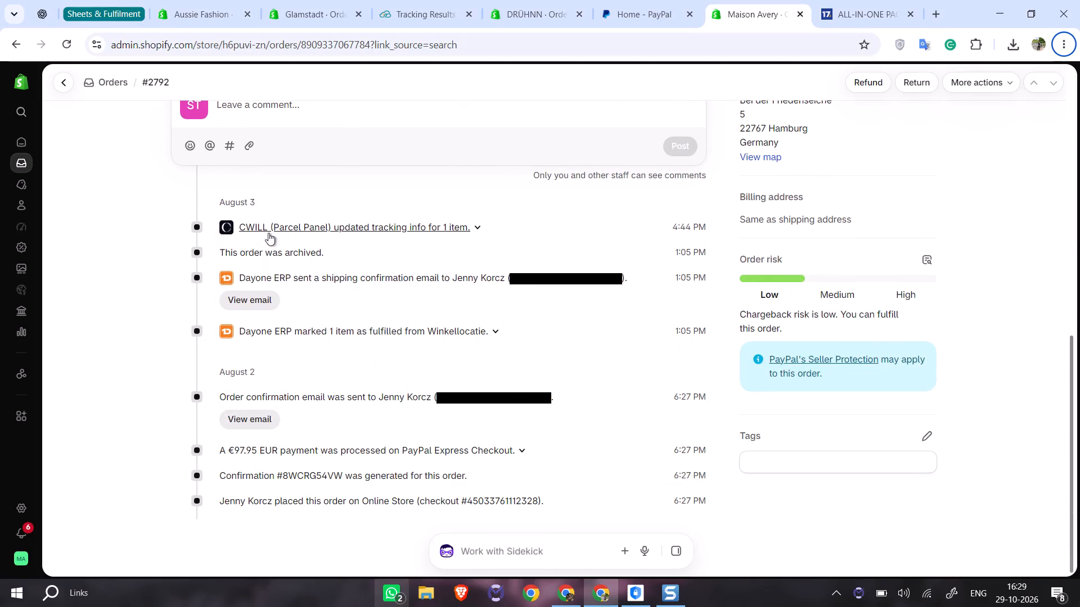
{"action": "left_click", "coordinate": [264, 296]}
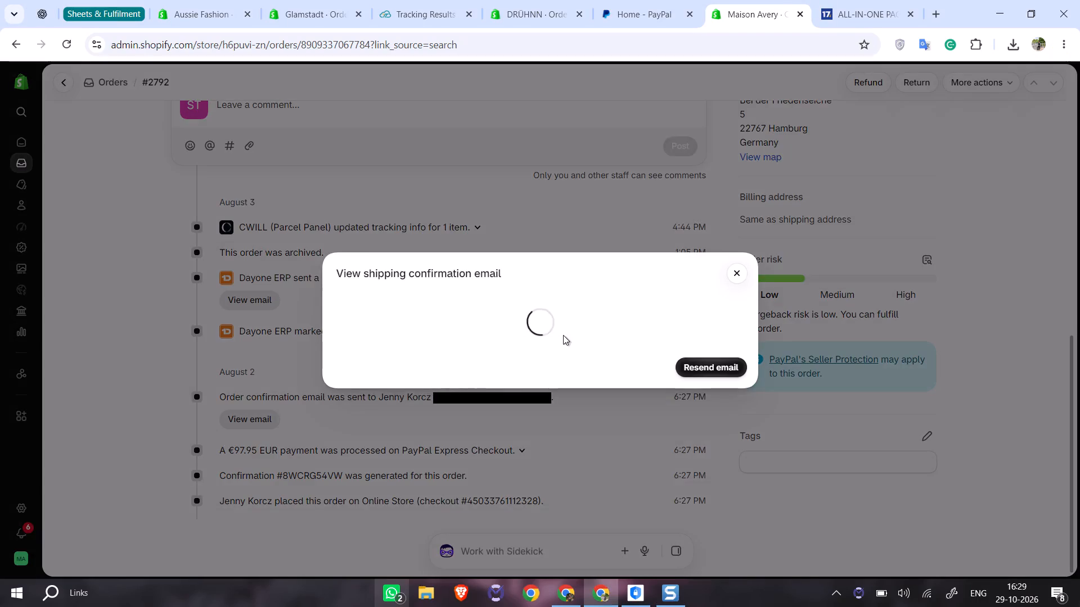
{"action": "scroll", "coordinate": [567, 336], "scroll_direction": "left", "scroll_amount": 2}
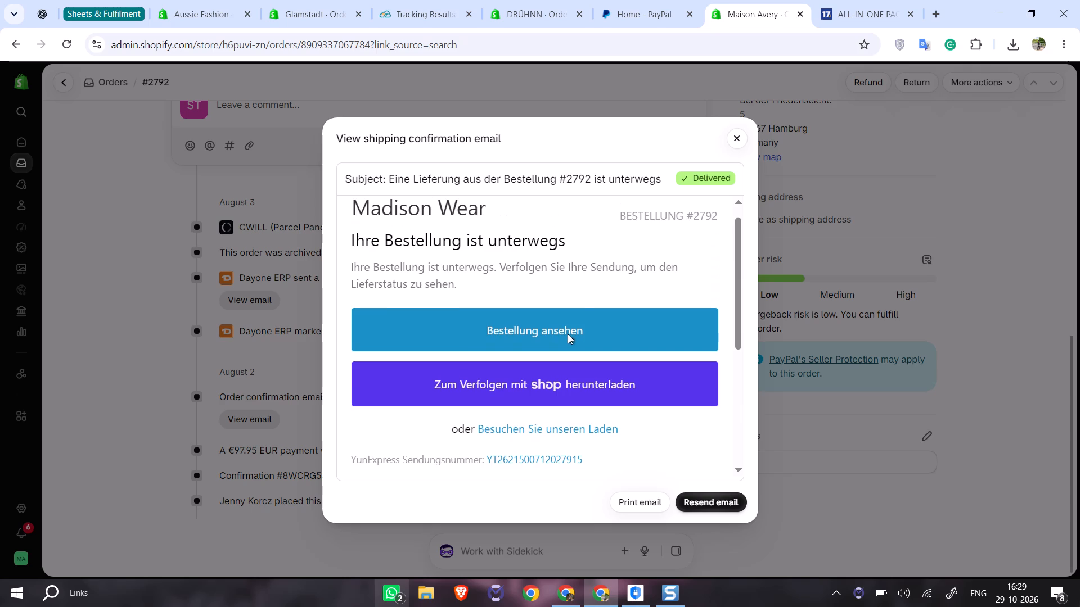
{"action": "scroll", "coordinate": [568, 334], "scroll_direction": "left", "scroll_amount": 1}
{"action": "right_click", "coordinate": [580, 155]}
{"action": "left_click", "coordinate": [662, 435]}
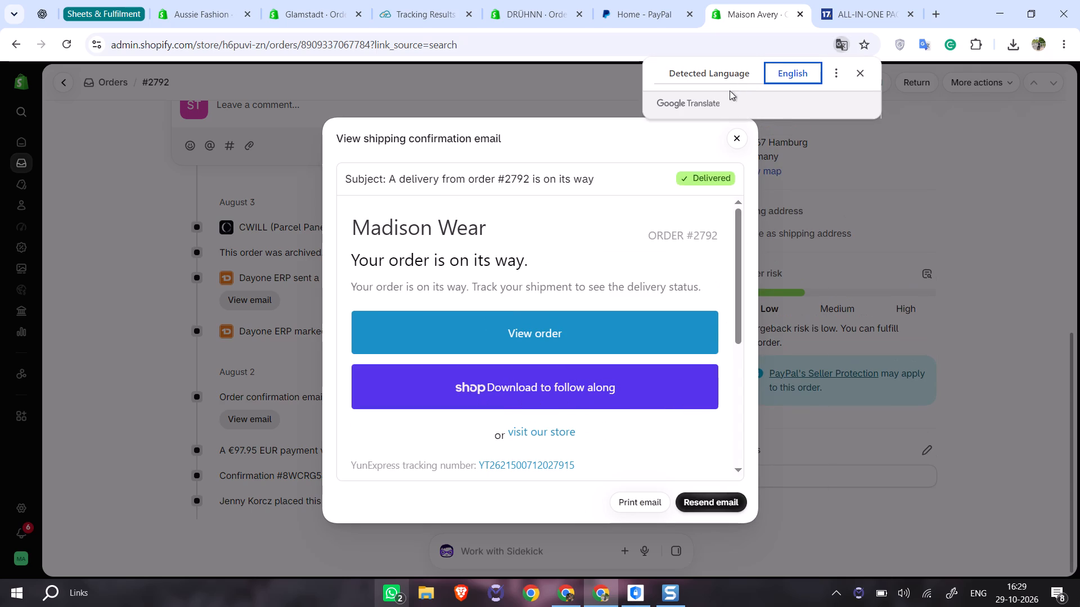
Take a scrolling capture of the translated shipping confirmation email, from the Madison Wear heading to the support contact line.
{"action": "key", "text": "alt+x"}
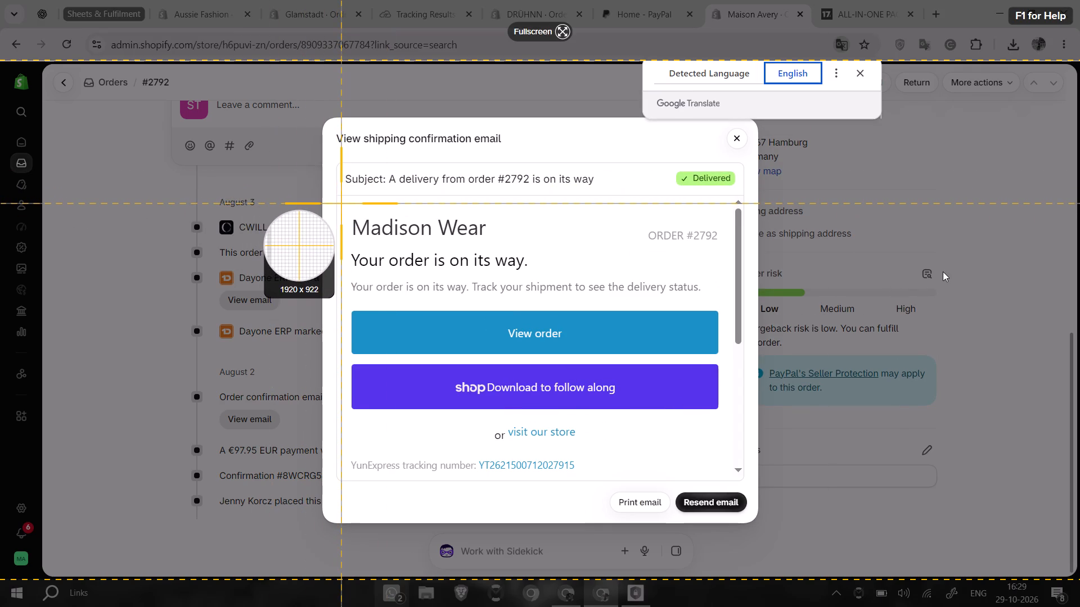
{"action": "left_click_drag", "start_coordinate": [341, 203], "coordinate": [739, 472]}
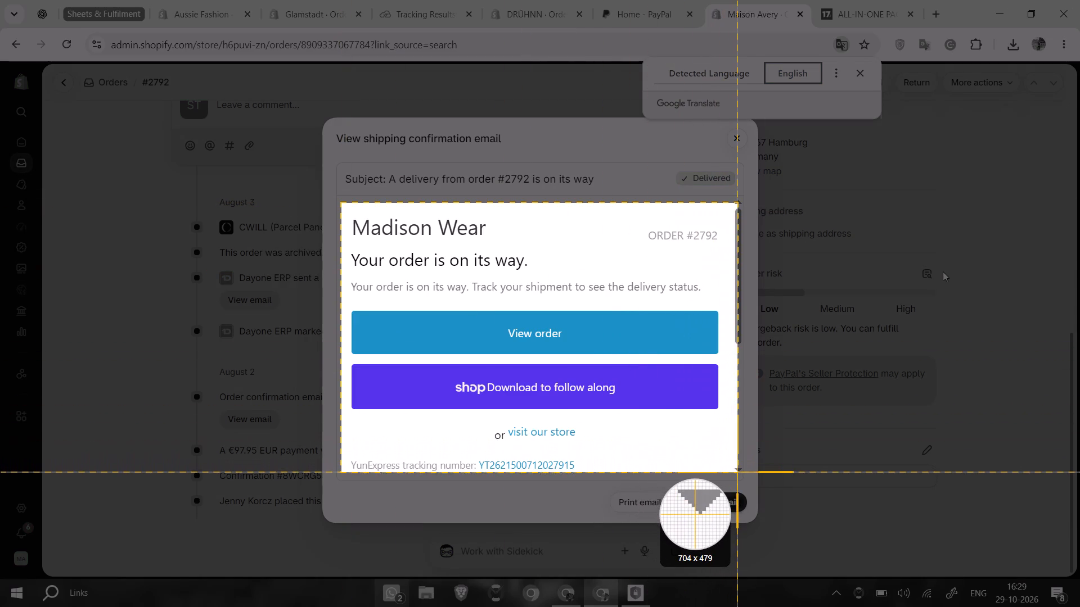
{"action": "left_click_drag", "start_coordinate": [739, 472], "coordinate": [732, 470]}
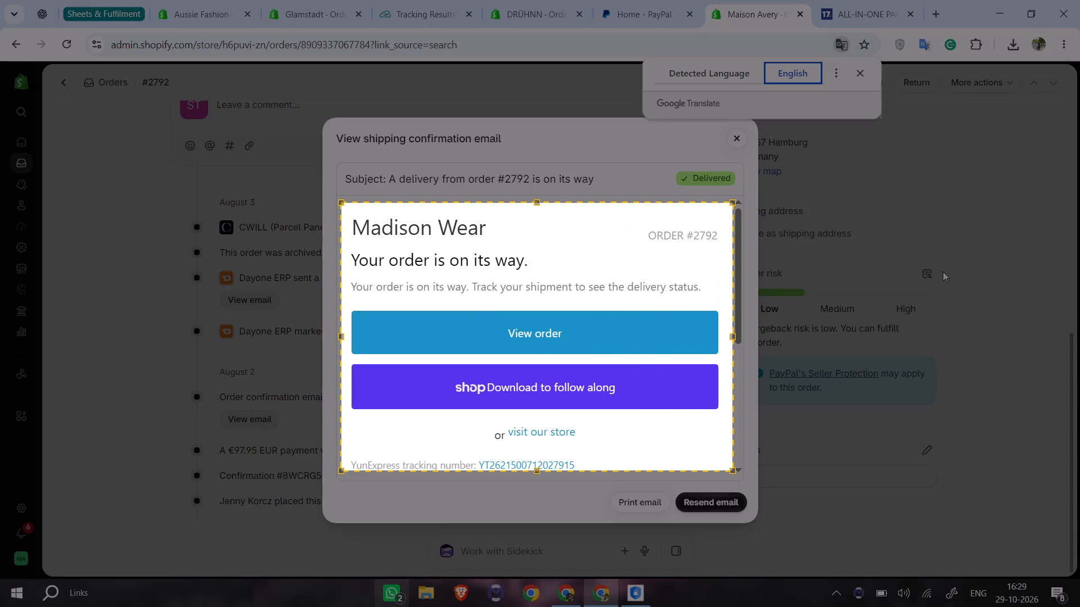
{"action": "left_click", "coordinate": [508, 491]}
{"action": "left_click", "coordinate": [502, 491]}
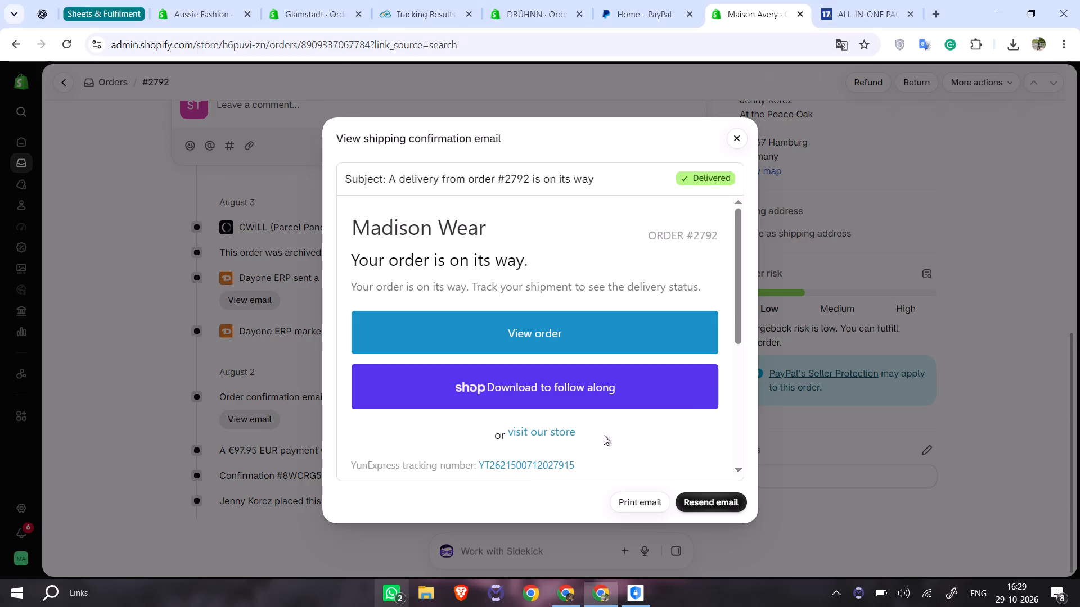
{"action": "left_click", "coordinate": [386, 141]}
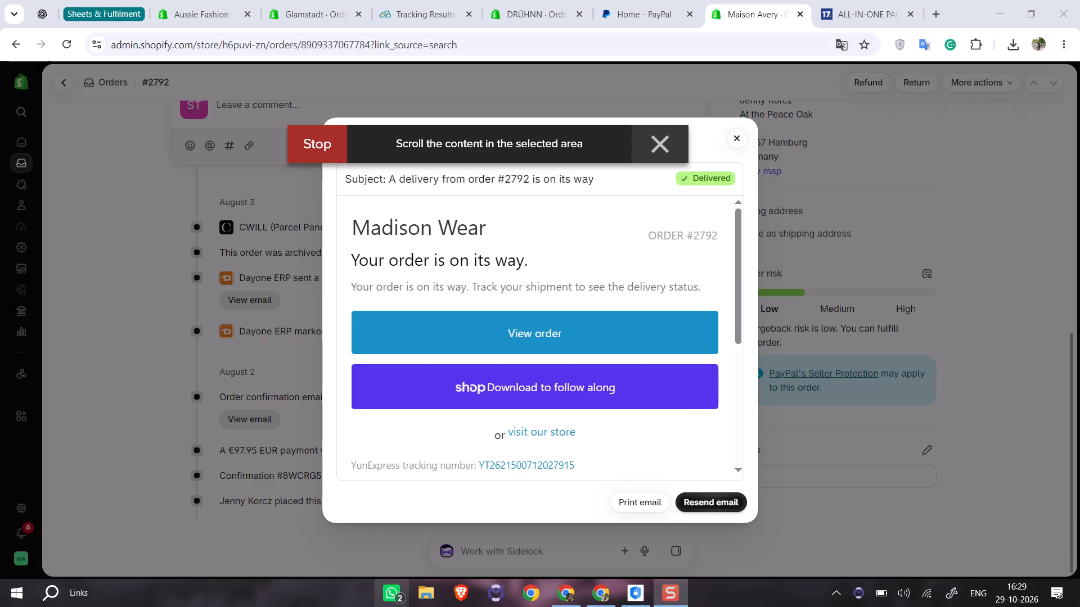
{"action": "left_click_drag", "start_coordinate": [740, 332], "coordinate": [737, 380]}
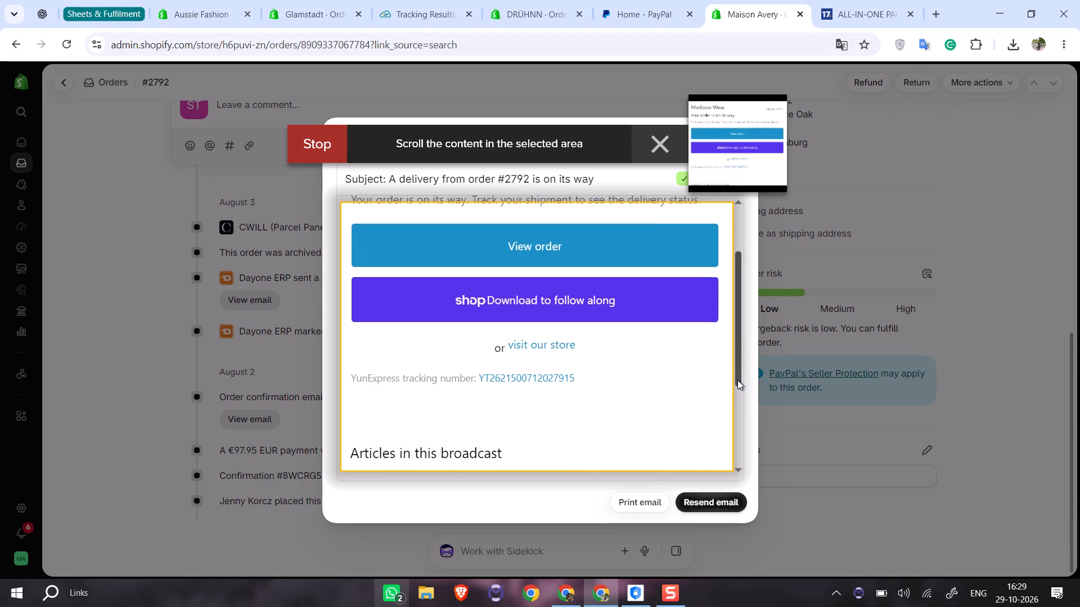
{"action": "left_click_drag", "start_coordinate": [737, 380], "coordinate": [739, 457]}
{"action": "left_click", "coordinate": [317, 147]}
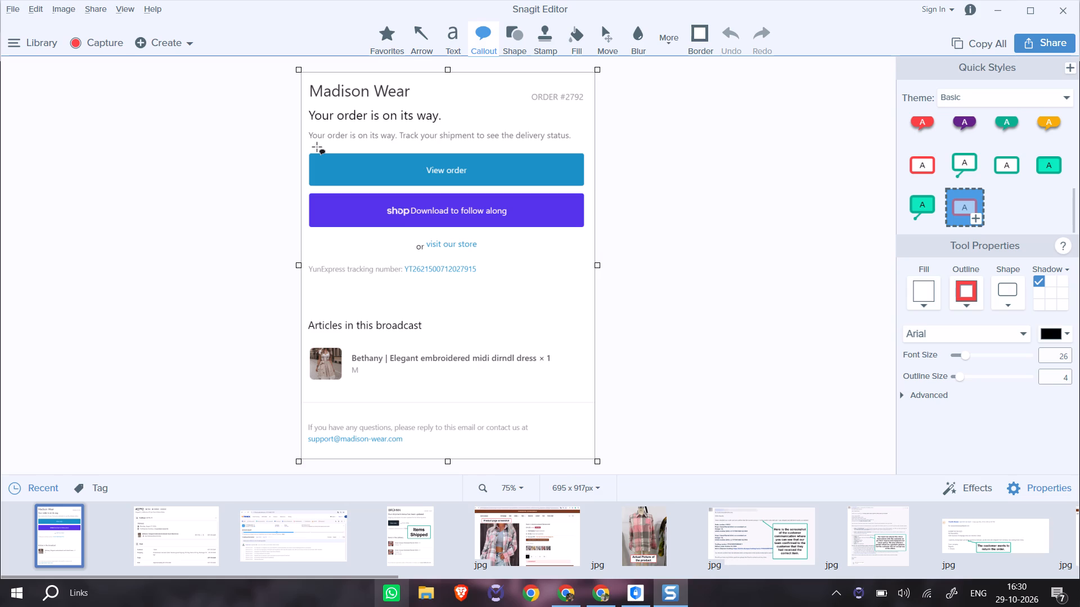
{"action": "key", "text": "alt+Tab"}
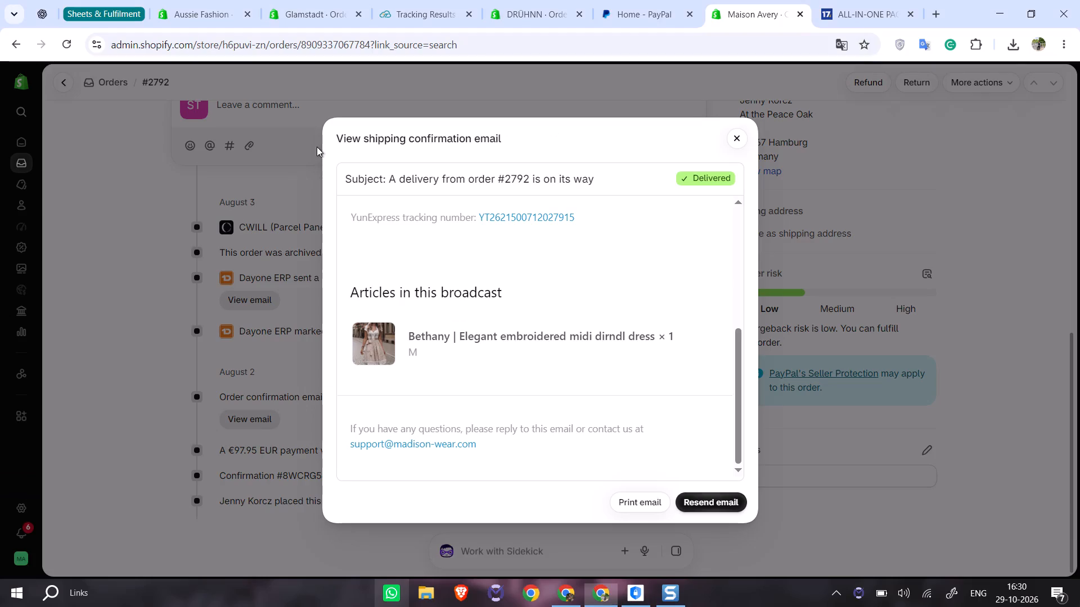
{"action": "left_click", "coordinate": [191, 218]}
{"action": "scroll", "coordinate": [382, 189], "scroll_direction": "up", "scroll_amount": 8}
{"action": "scroll", "coordinate": [351, 244], "scroll_direction": "up", "scroll_amount": 5}
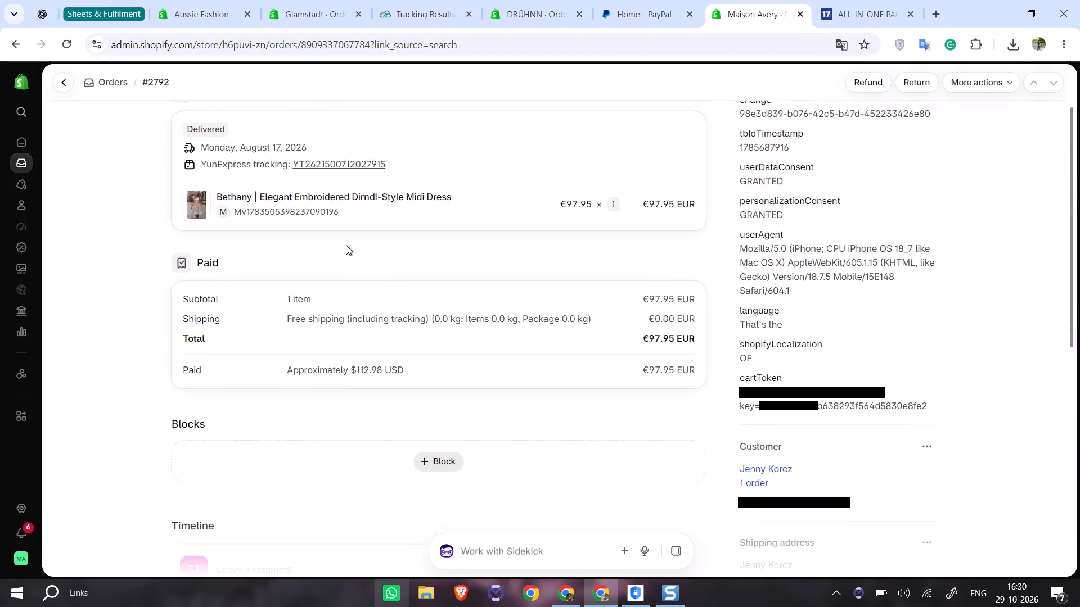
{"action": "scroll", "coordinate": [346, 245], "scroll_direction": "up", "scroll_amount": 1}
{"action": "left_click", "coordinate": [332, 246]}
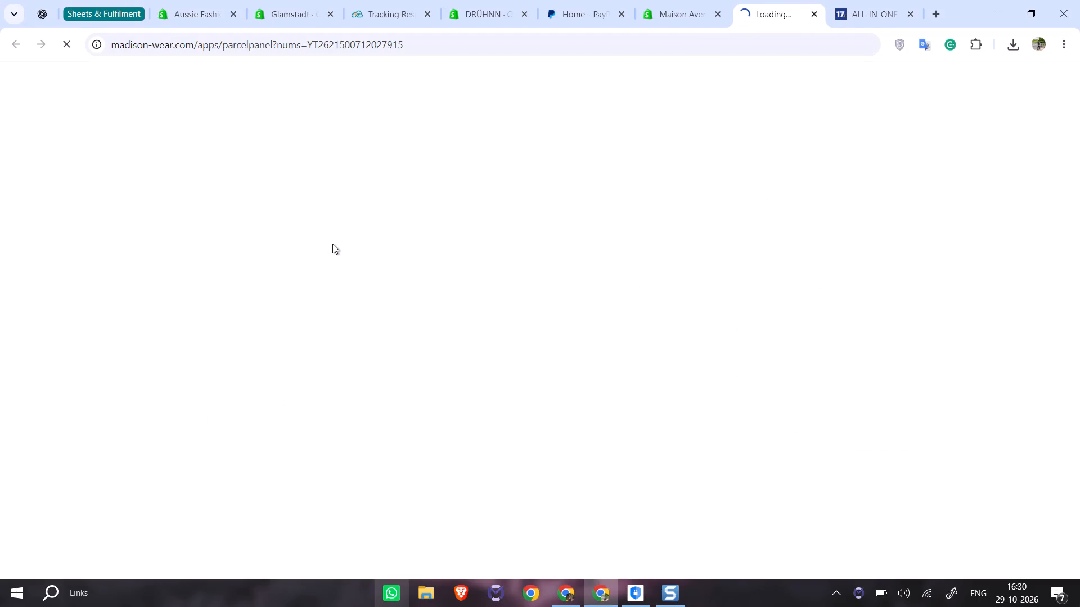
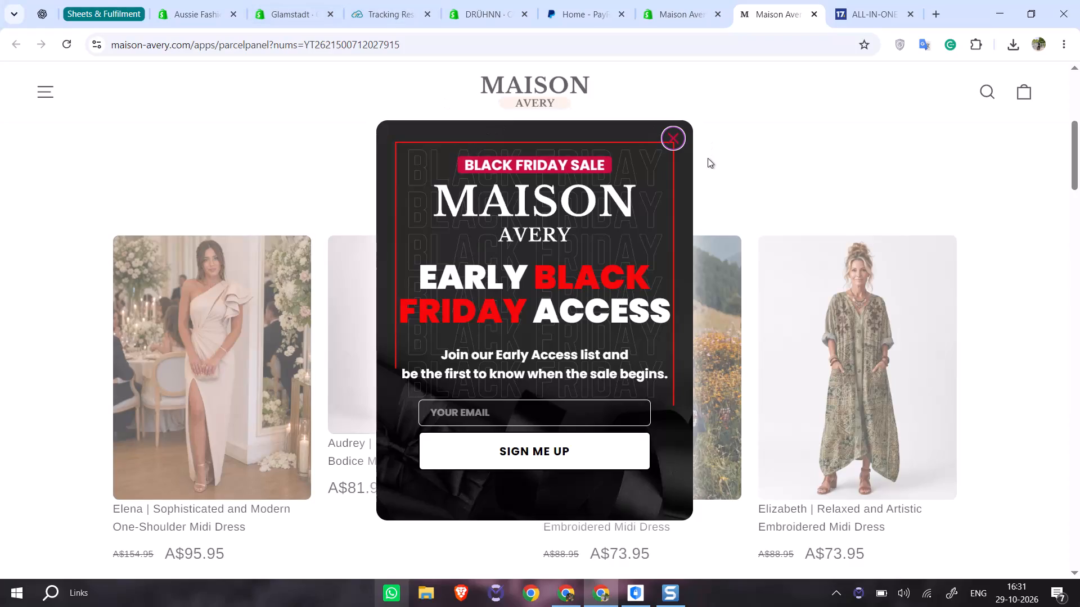
Dismiss the Black Friday early access sign-up pop-up on the Maison Avery tracking page.
{"action": "left_click", "coordinate": [682, 139]}
Take a scrolling capture of the delivery tracking page, from the page address and progress timeline down to the Aug 17, 2026 shipment events.
{"action": "scroll", "coordinate": [683, 291], "scroll_direction": "down", "scroll_amount": 2}
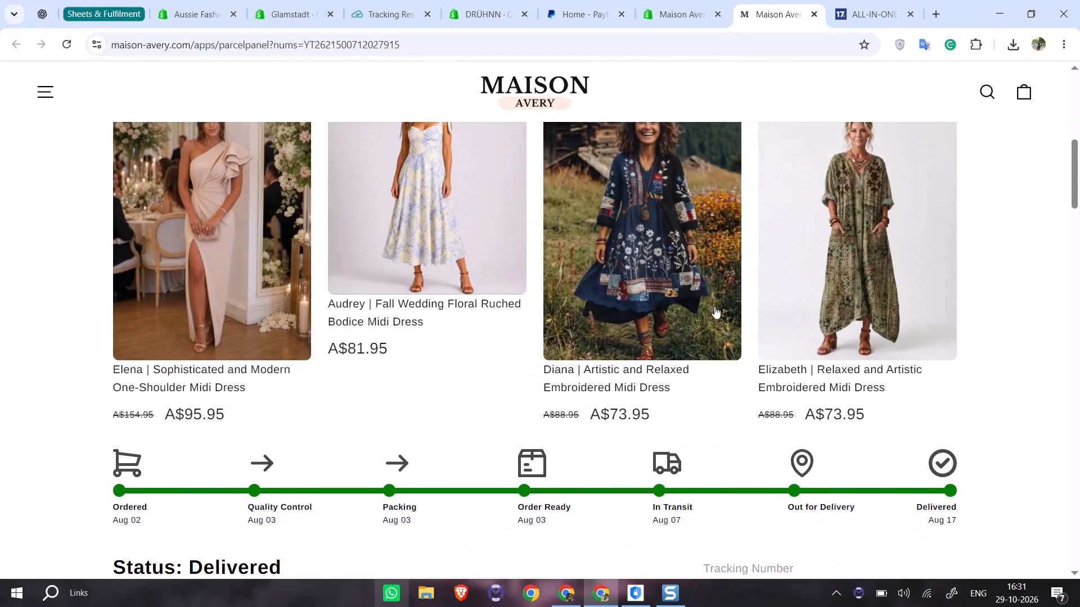
{"action": "scroll", "coordinate": [714, 306], "scroll_direction": "down", "scroll_amount": 4}
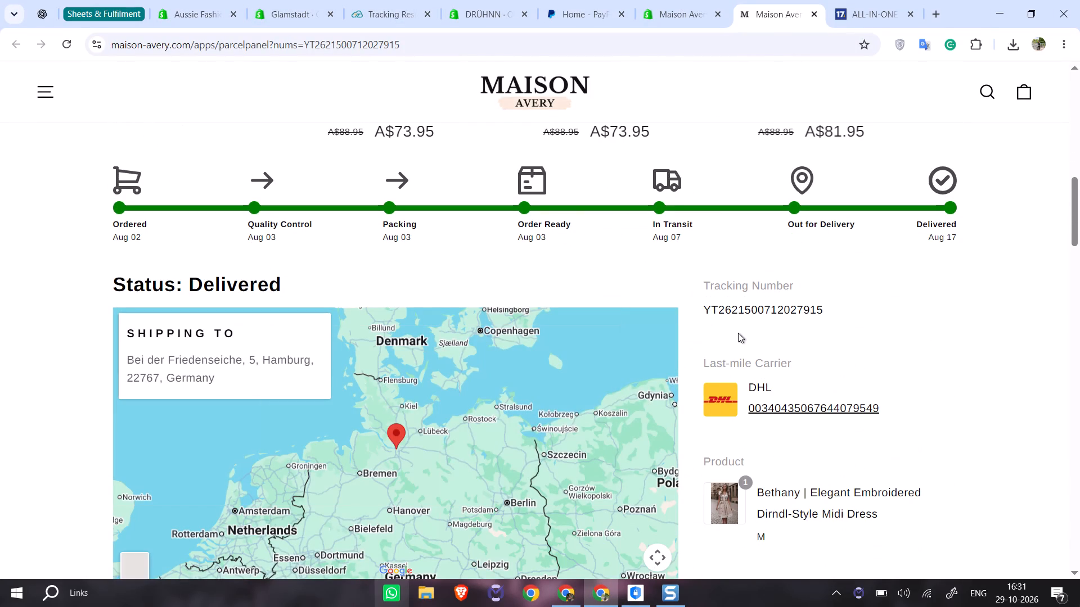
{"action": "scroll", "coordinate": [738, 333], "scroll_direction": "down", "scroll_amount": 1}
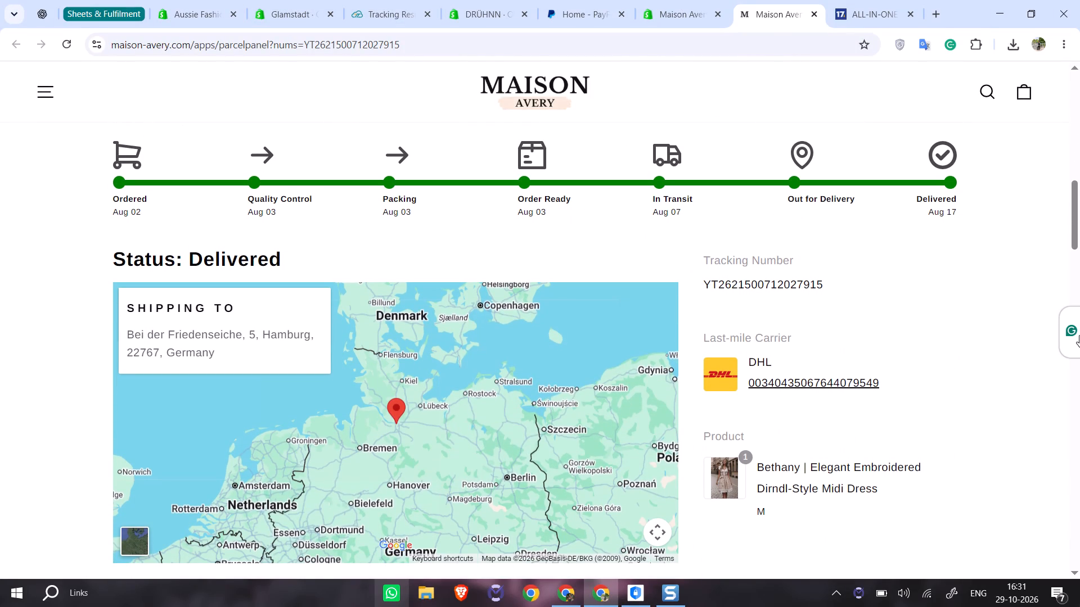
{"action": "key", "text": "alt+x"}
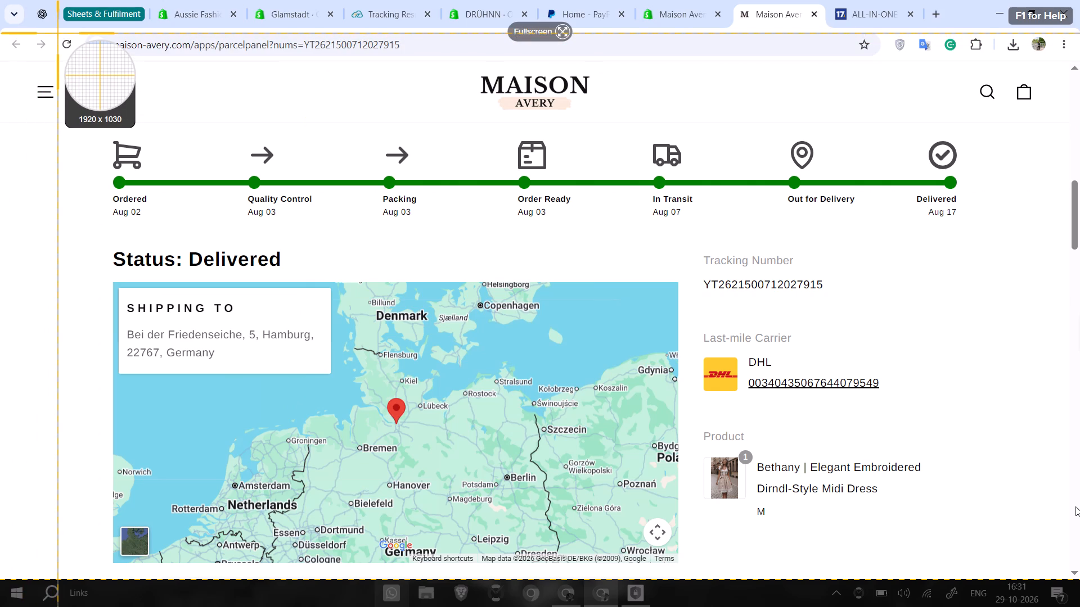
{"action": "left_click_drag", "start_coordinate": [58, 31], "coordinate": [1020, 554]}
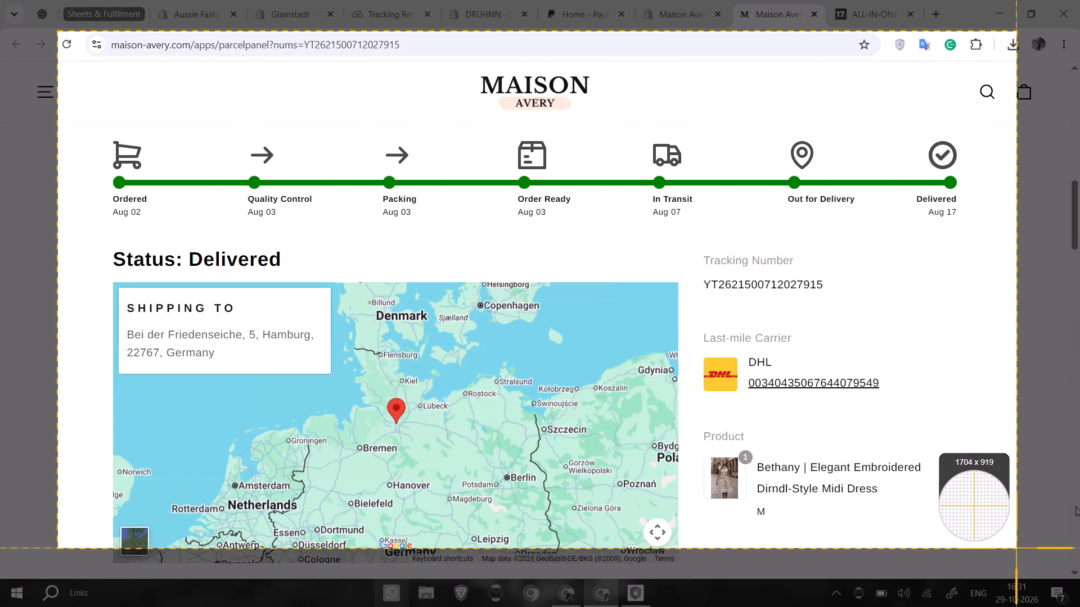
{"action": "left_click_drag", "start_coordinate": [1020, 554], "coordinate": [993, 572]}
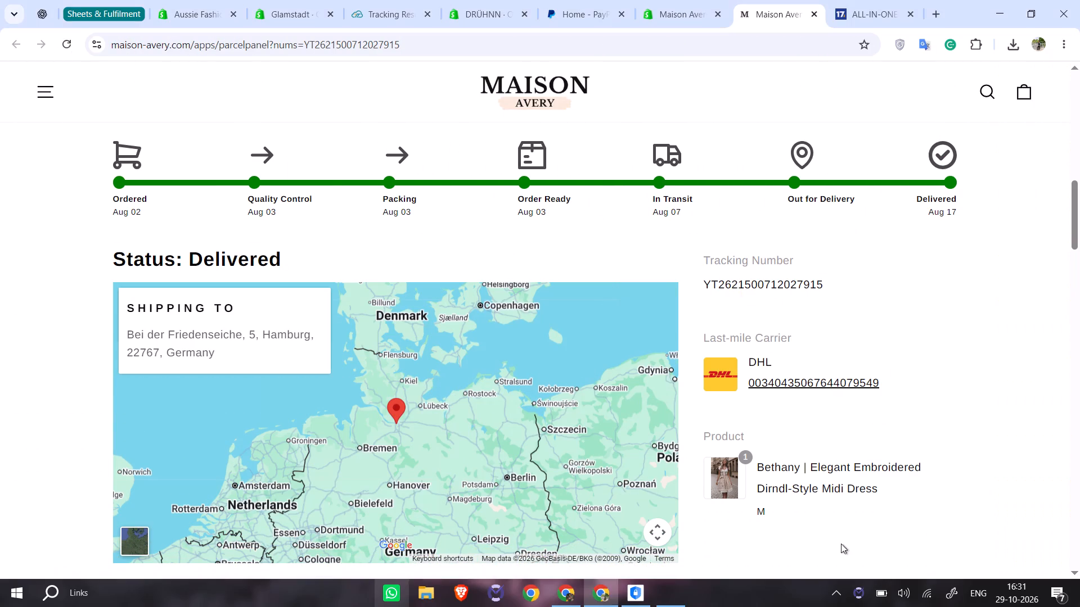
{"action": "left_click", "coordinate": [741, 552]}
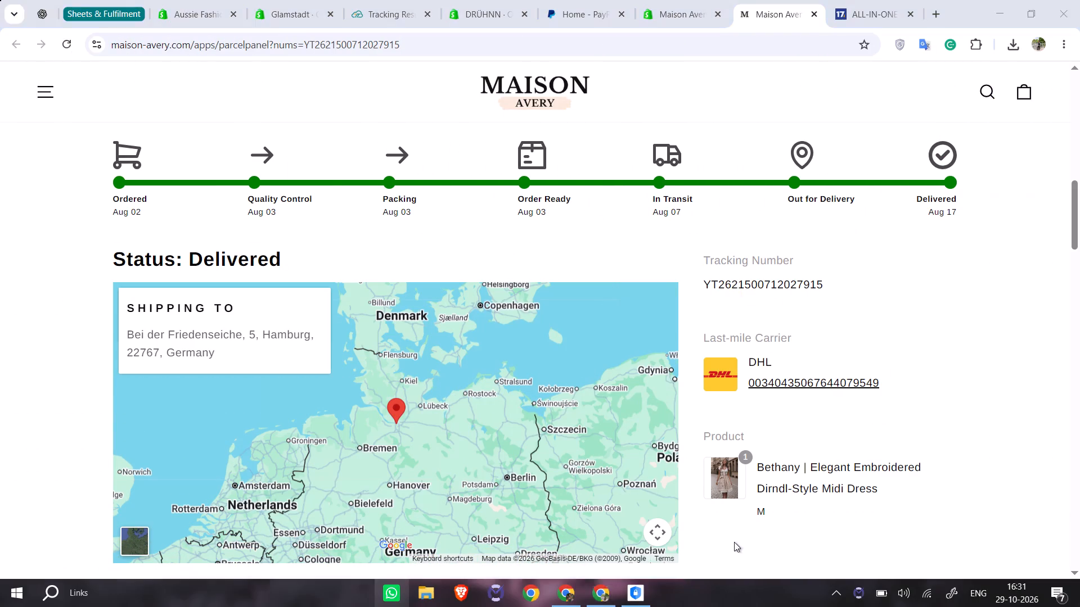
{"action": "left_click", "coordinate": [624, 509]}
{"action": "scroll", "coordinate": [819, 442], "scroll_direction": "down", "scroll_amount": 1}
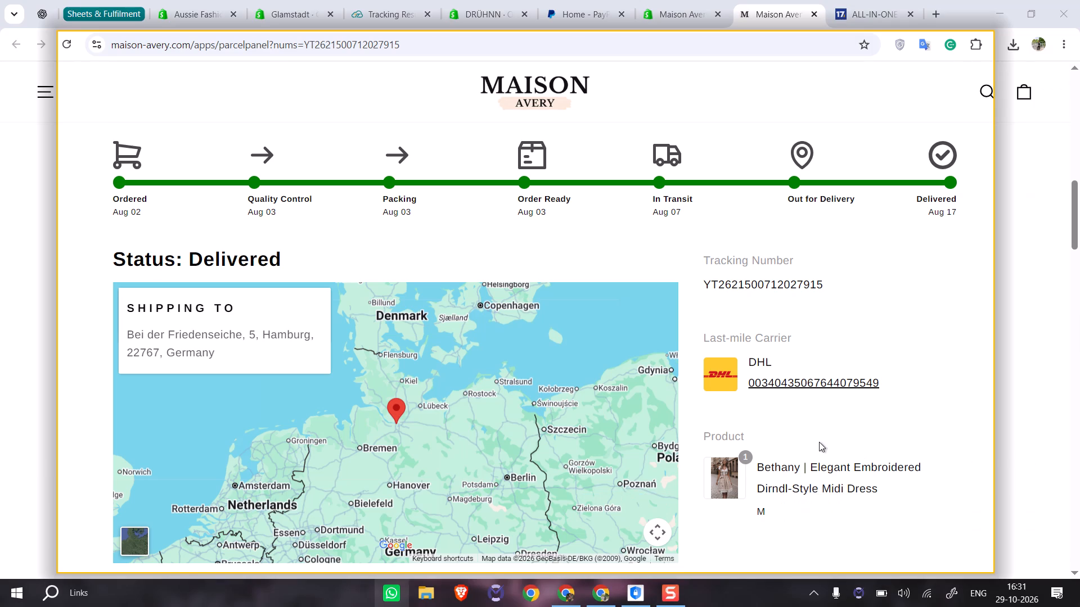
{"action": "scroll", "coordinate": [819, 442], "scroll_direction": "down", "scroll_amount": 5}
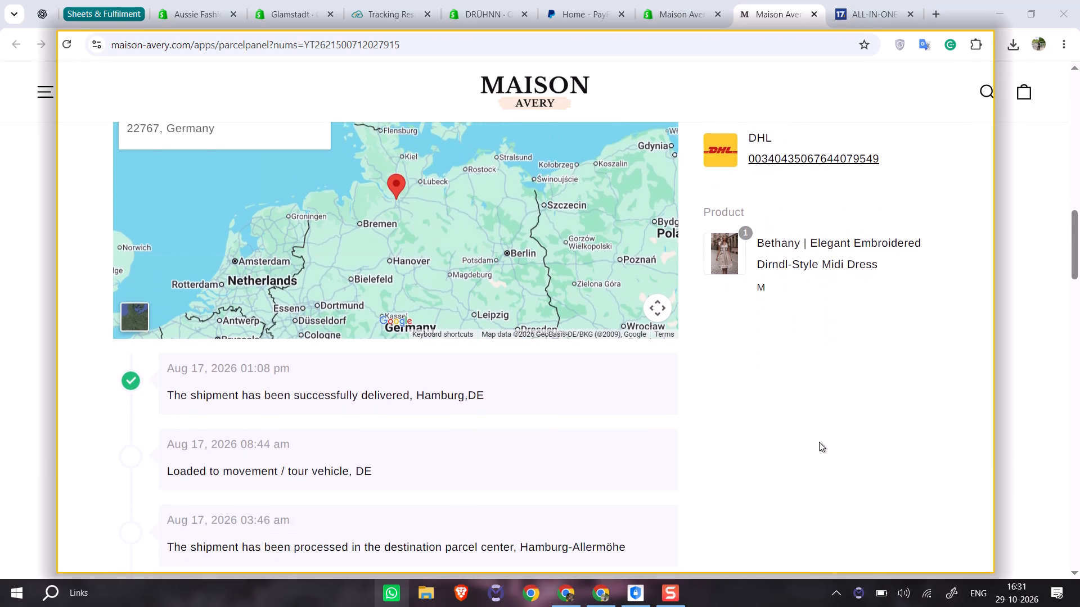
{"action": "scroll", "coordinate": [819, 442], "scroll_direction": "down", "scroll_amount": 1}
{"action": "left_click", "coordinate": [676, 595]}
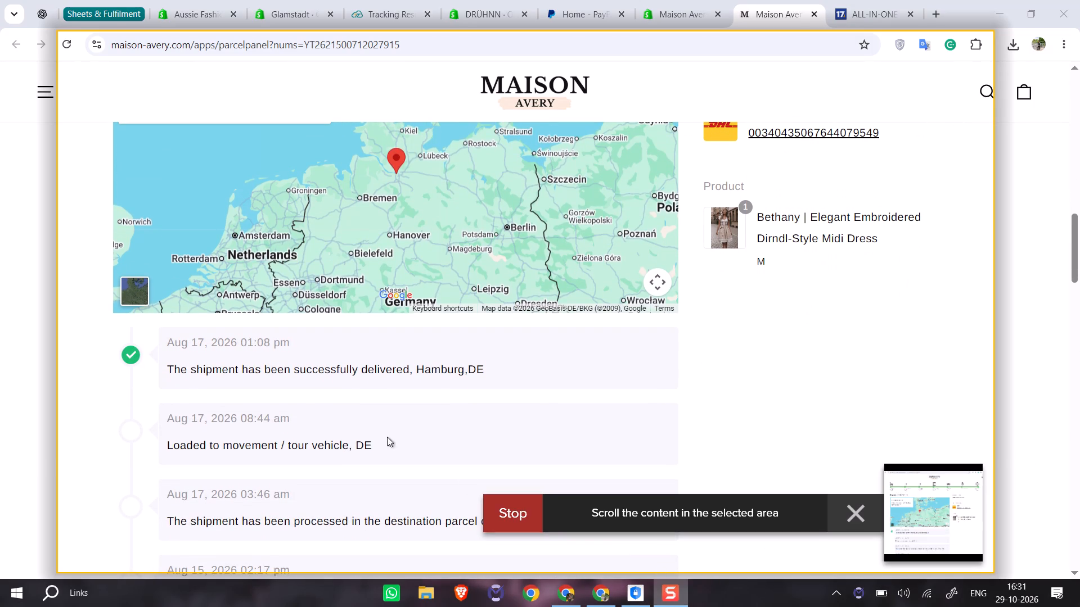
{"action": "left_click", "coordinate": [516, 516]}
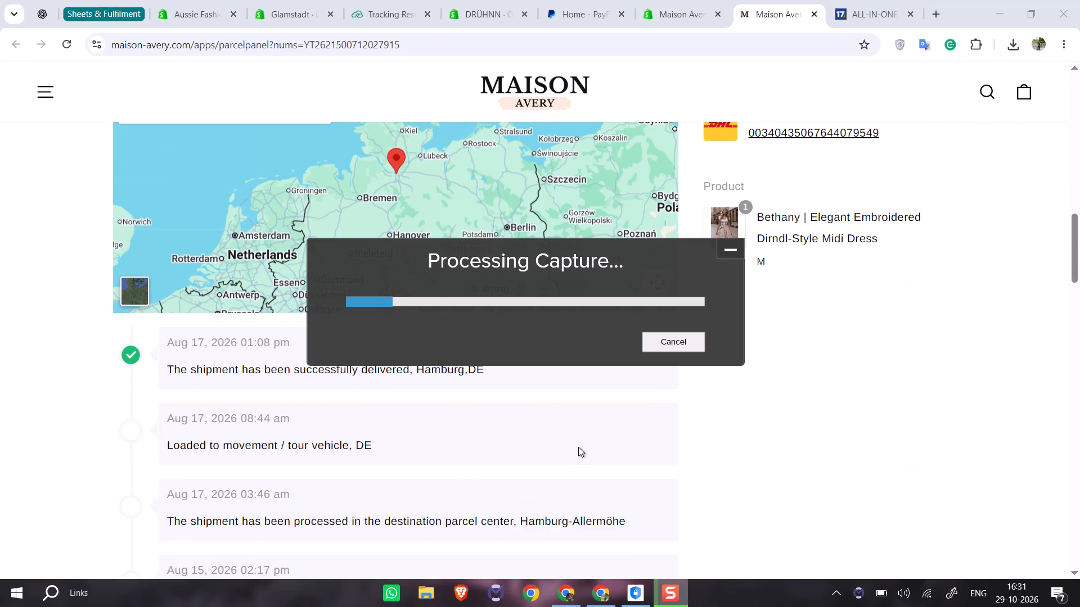
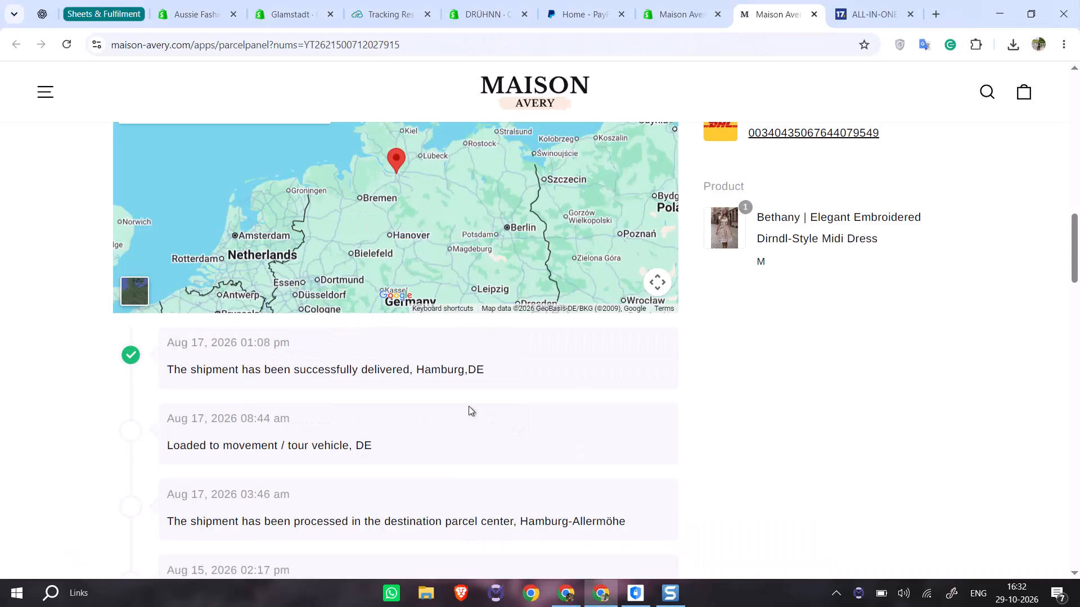
{"action": "key", "text": "alt+Tab"}
{"action": "key", "text": "alt+Tab"}
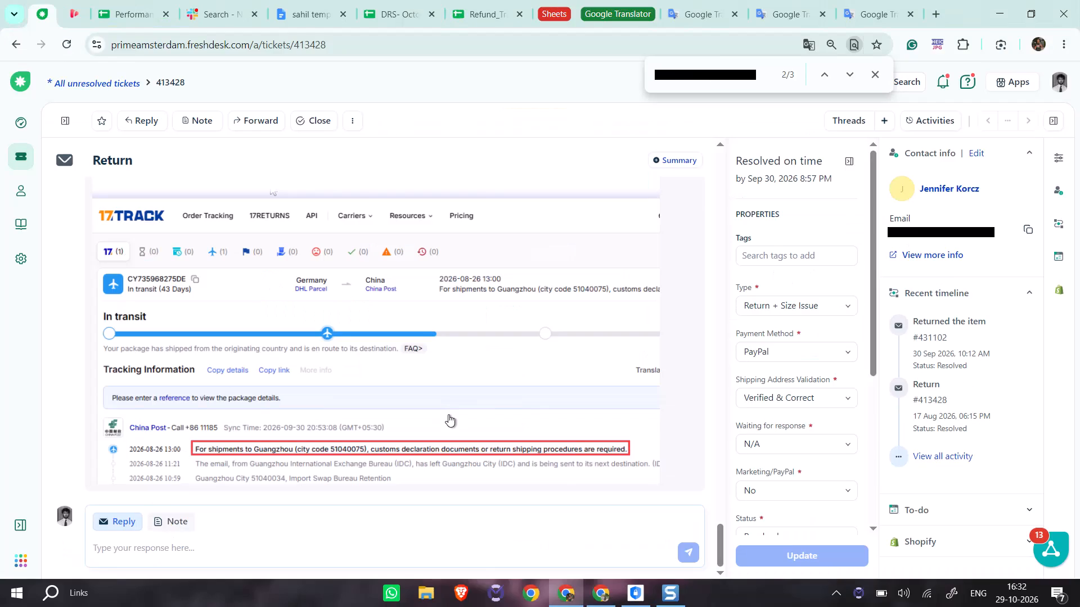
{"action": "scroll", "coordinate": [452, 401], "scroll_direction": "up", "scroll_amount": 16}
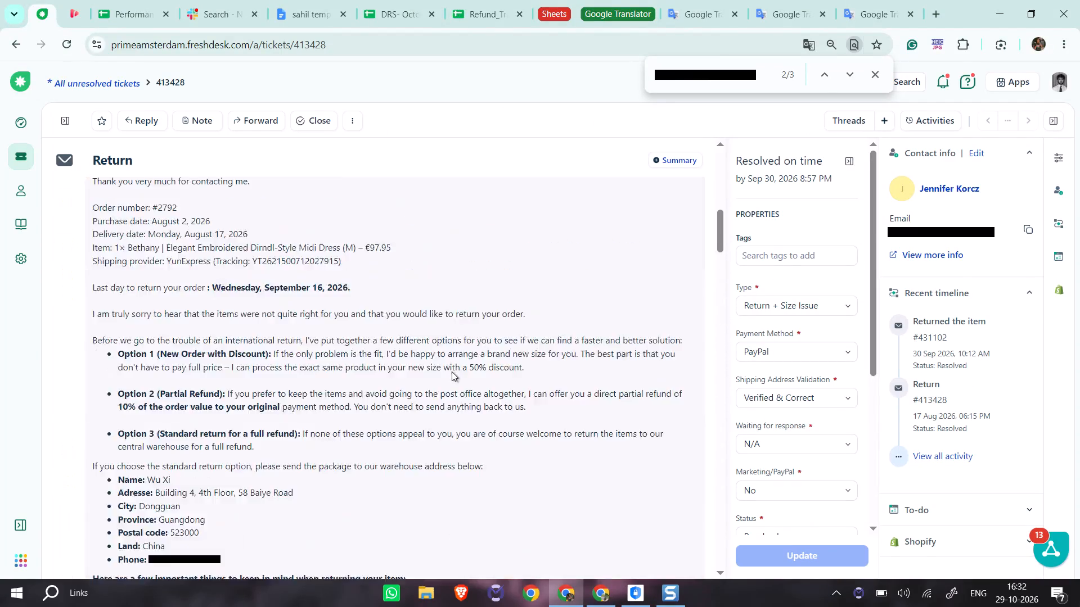
{"action": "scroll", "coordinate": [452, 372], "scroll_direction": "up", "scroll_amount": 4}
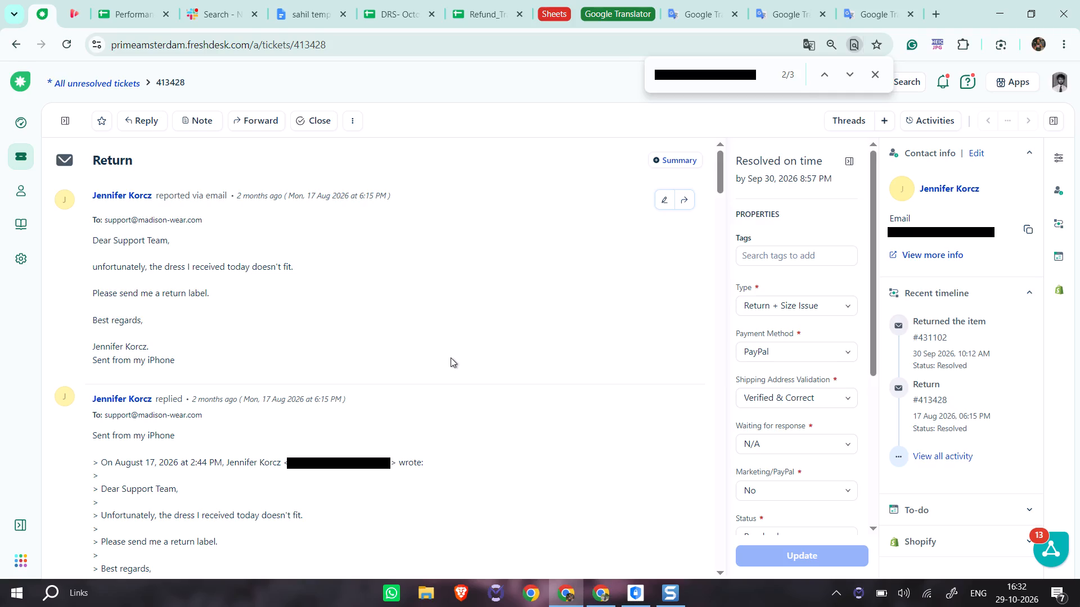
{"action": "scroll", "coordinate": [433, 361], "scroll_direction": "down", "scroll_amount": 2}
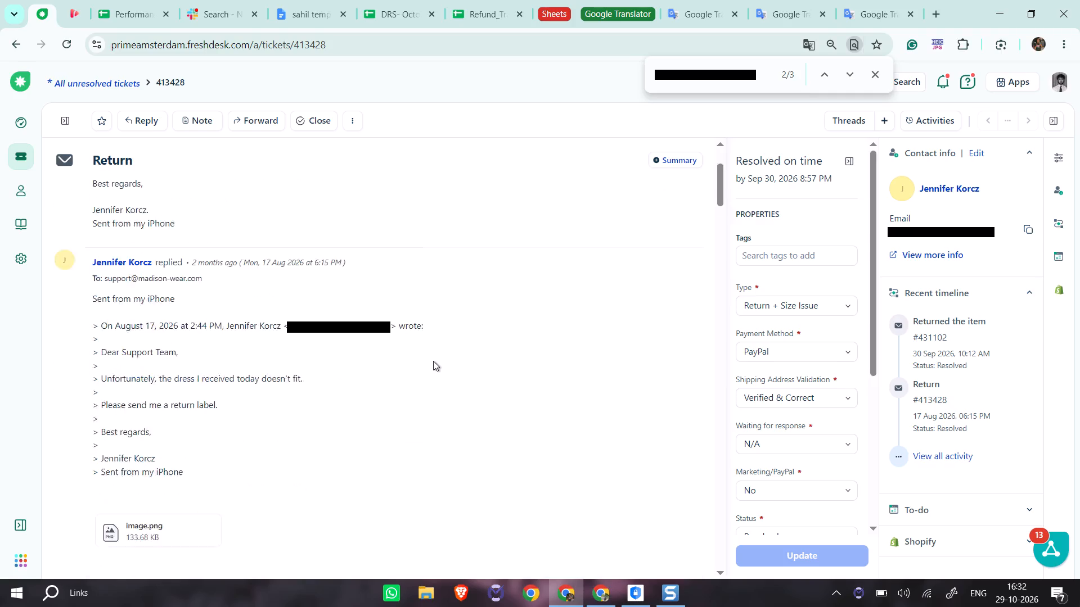
{"action": "scroll", "coordinate": [433, 361], "scroll_direction": "down", "scroll_amount": 12}
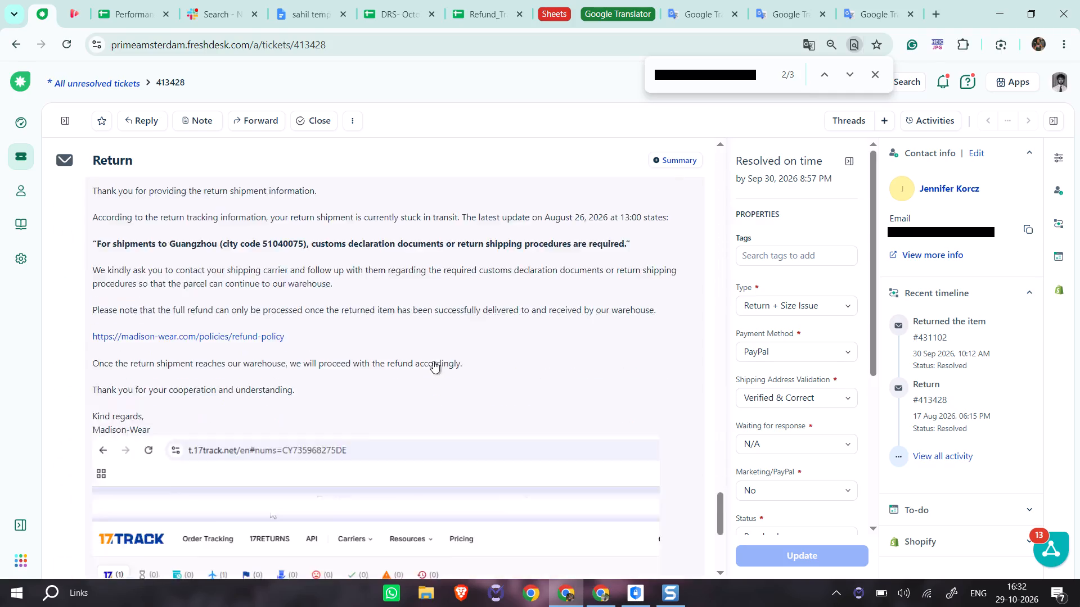
{"action": "scroll", "coordinate": [434, 356], "scroll_direction": "down", "scroll_amount": 3}
{"action": "scroll", "coordinate": [434, 355], "scroll_direction": "up", "scroll_amount": 5}
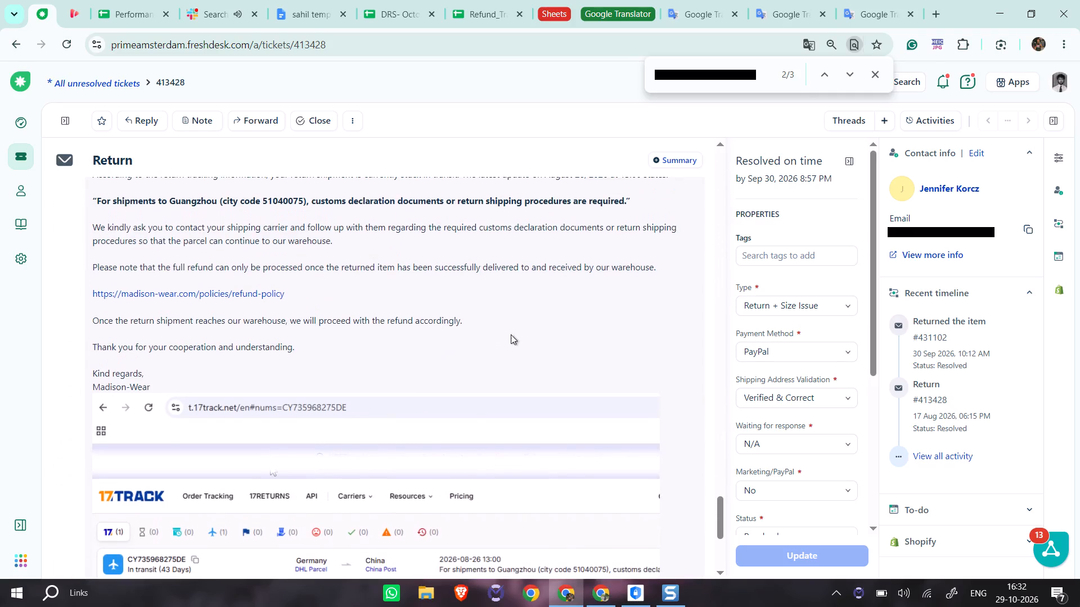
{"action": "left_click", "coordinate": [511, 334]}
{"action": "scroll", "coordinate": [526, 334], "scroll_direction": "up", "scroll_amount": 1}
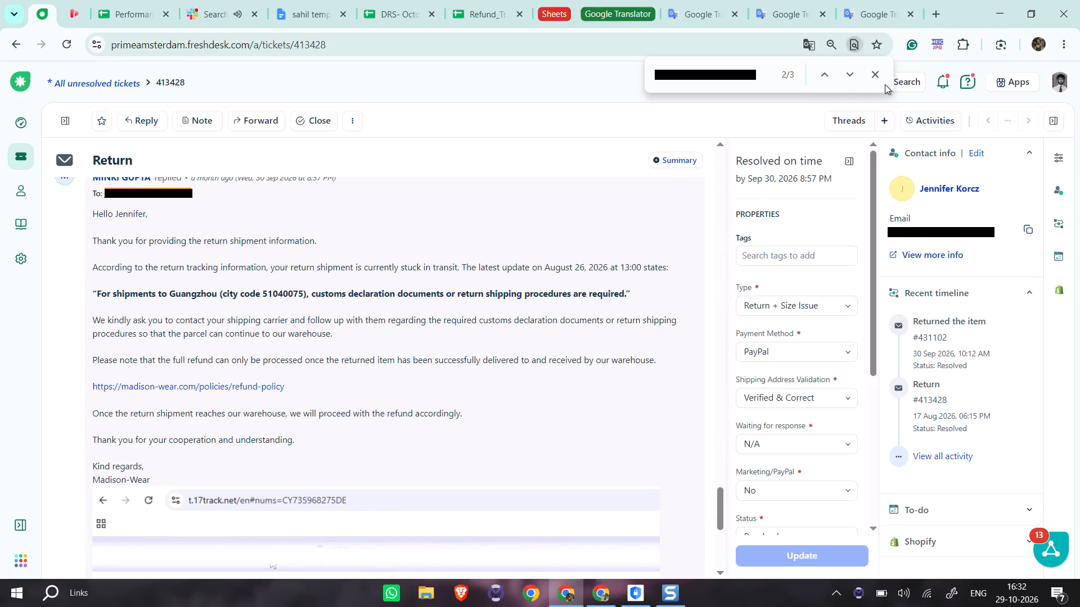
{"action": "left_click", "coordinate": [884, 78]}
{"action": "scroll", "coordinate": [682, 211], "scroll_direction": "up", "scroll_amount": 2}
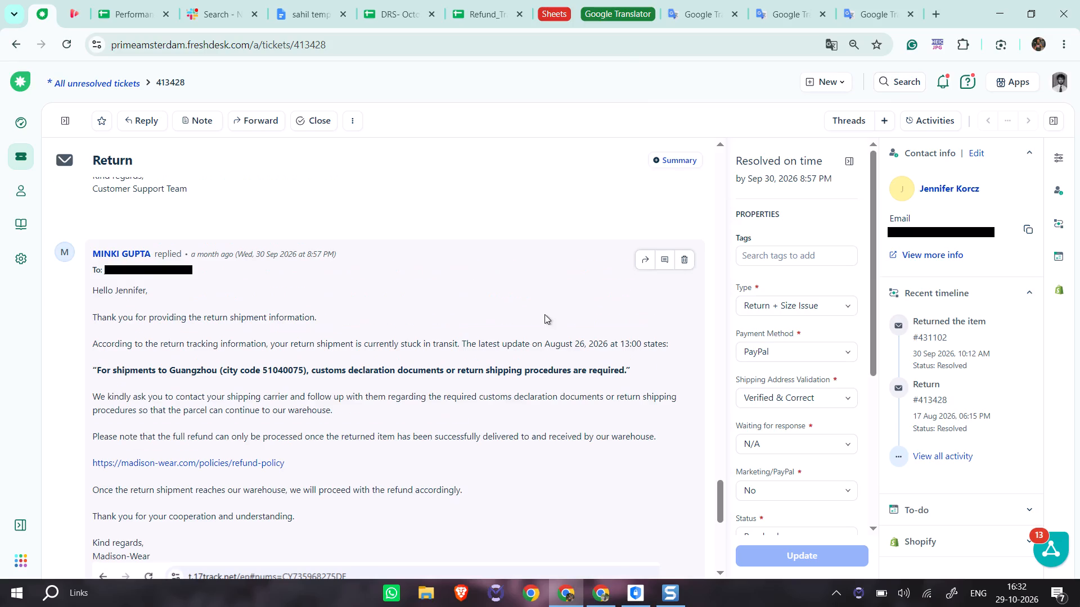
Take a scrolling capture of the Sep 30, 2026 support reply, from its header down through the embedded 17TRACK screenshot.
{"action": "key", "text": "alt+x"}
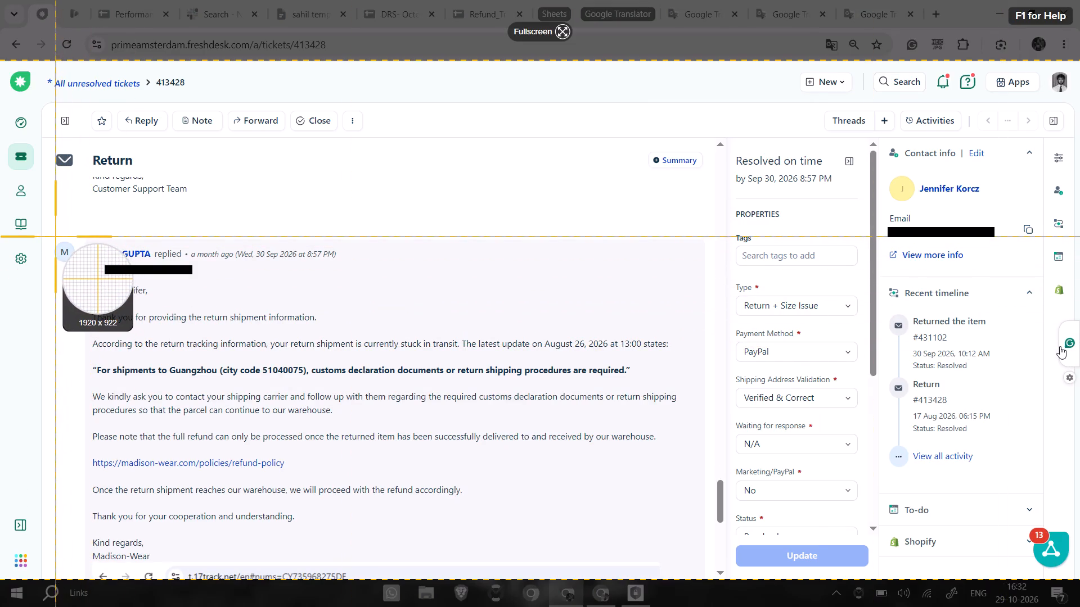
{"action": "left_click_drag", "start_coordinate": [53, 238], "coordinate": [642, 574]}
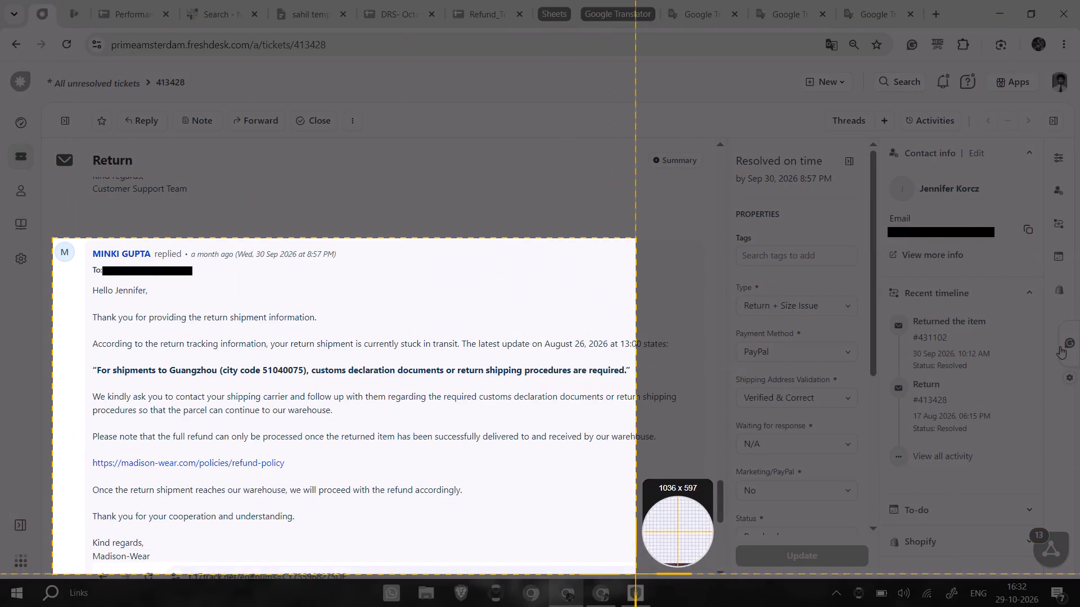
{"action": "left_click_drag", "start_coordinate": [642, 574], "coordinate": [702, 581]}
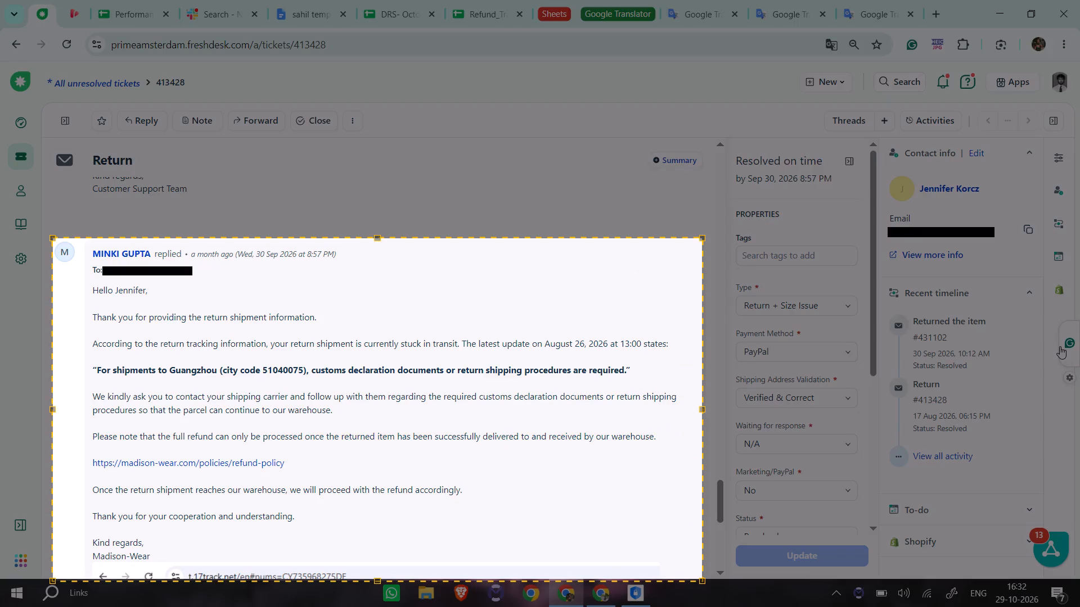
{"action": "left_click_drag", "start_coordinate": [372, 582], "coordinate": [372, 576]}
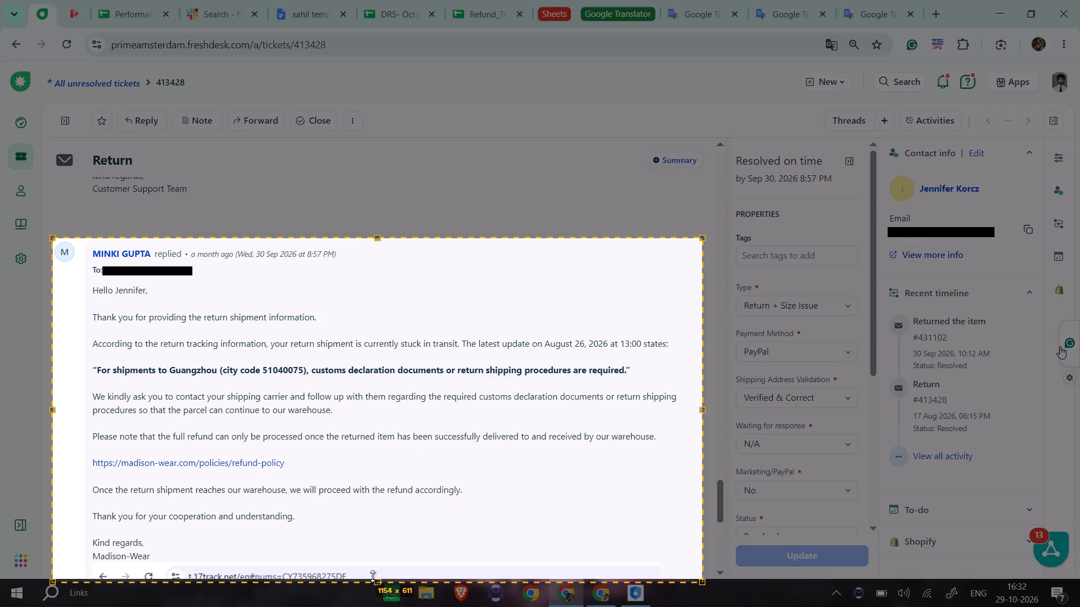
{"action": "left_click_drag", "start_coordinate": [372, 576], "coordinate": [372, 574]}
{"action": "left_click", "coordinate": [328, 223]}
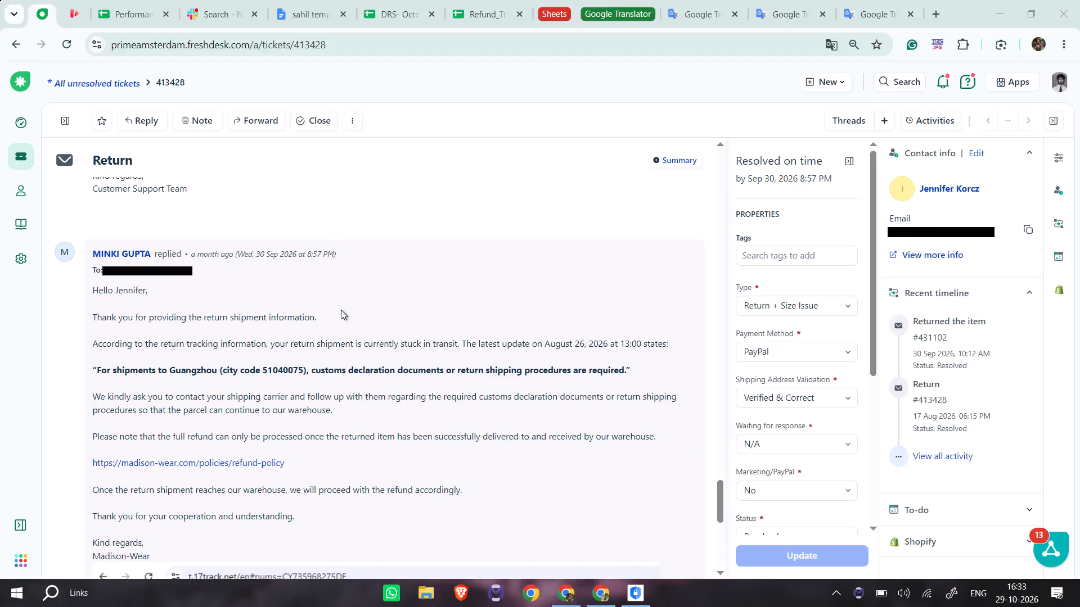
{"action": "left_click", "coordinate": [212, 179]}
{"action": "scroll", "coordinate": [570, 416], "scroll_direction": "down", "scroll_amount": 1}
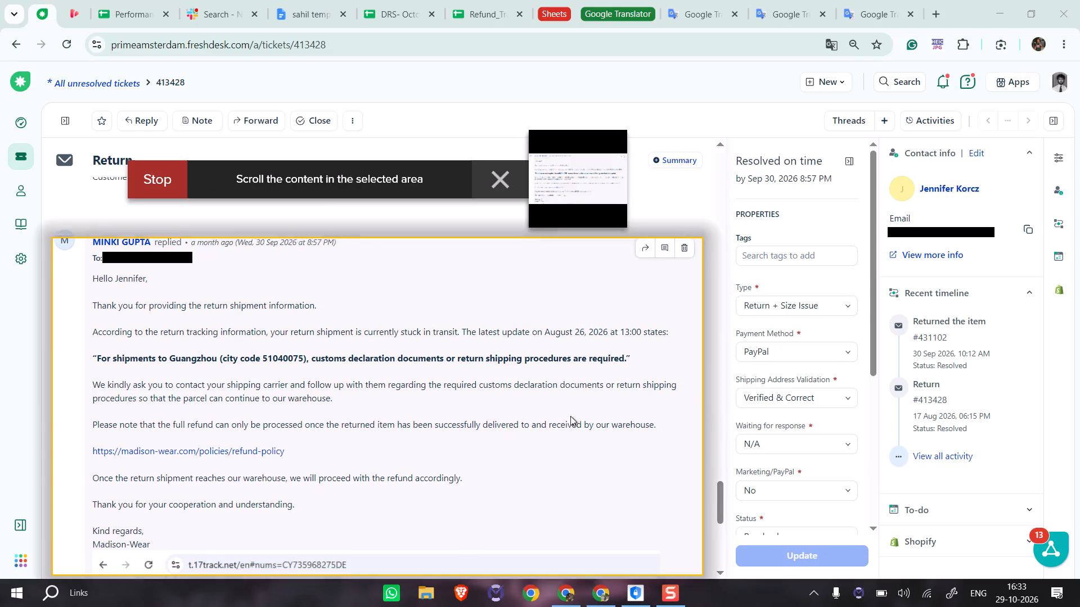
{"action": "scroll", "coordinate": [570, 416], "scroll_direction": "down", "scroll_amount": 2}
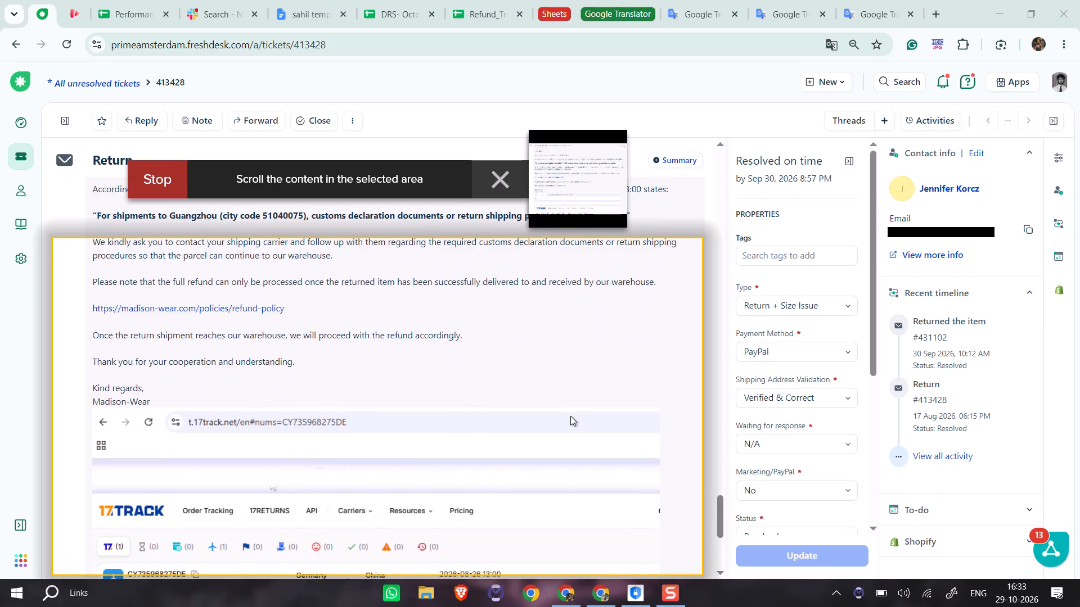
{"action": "scroll", "coordinate": [570, 416], "scroll_direction": "down", "scroll_amount": 5}
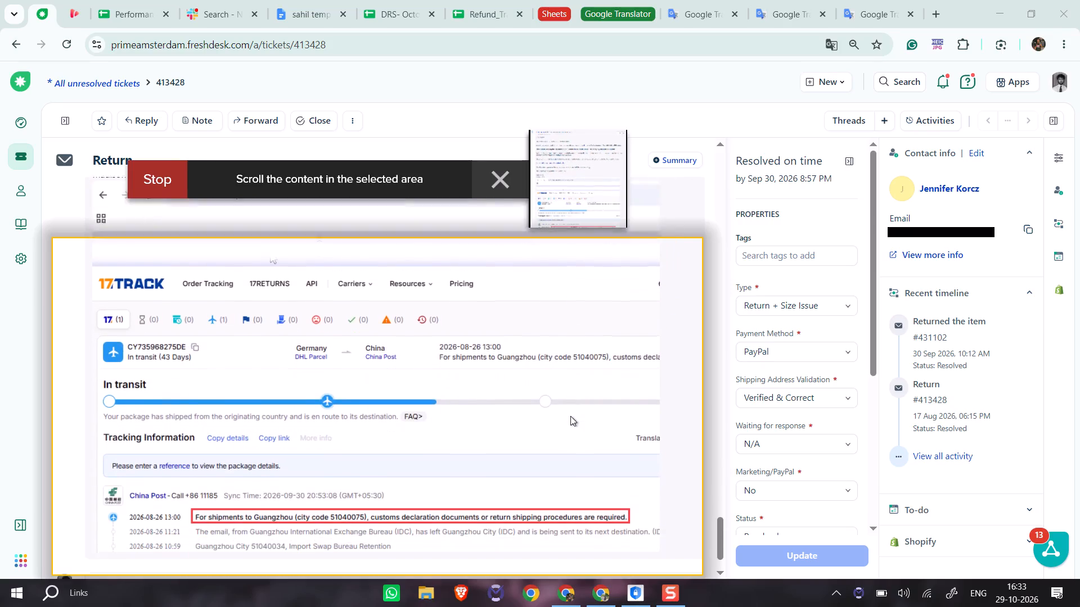
{"action": "scroll", "coordinate": [570, 416], "scroll_direction": "down", "scroll_amount": 1}
{"action": "left_click", "coordinate": [174, 174]}
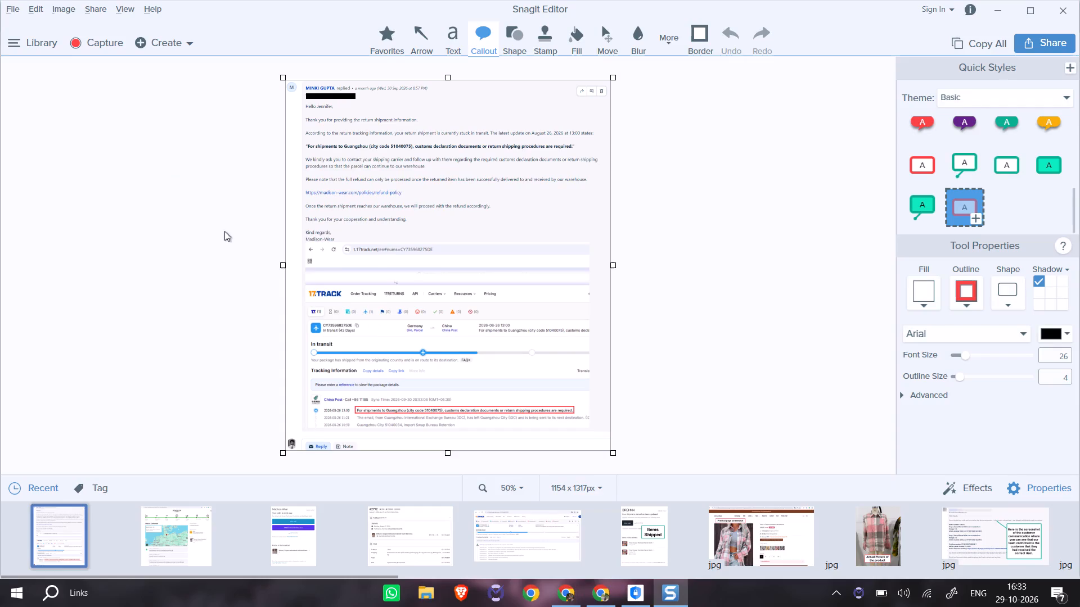
Trim the reply box off the bottom of the support reply capture, leaving it 1154 x 1264 px.
{"action": "left_click_drag", "start_coordinate": [449, 454], "coordinate": [449, 440]}
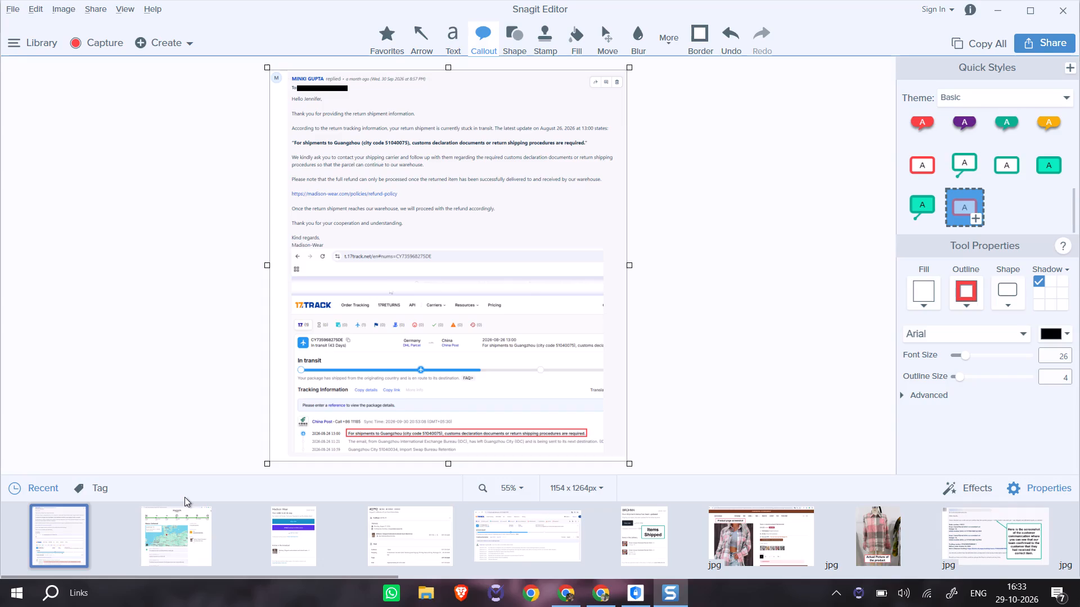
{"action": "left_click", "coordinate": [442, 518]}
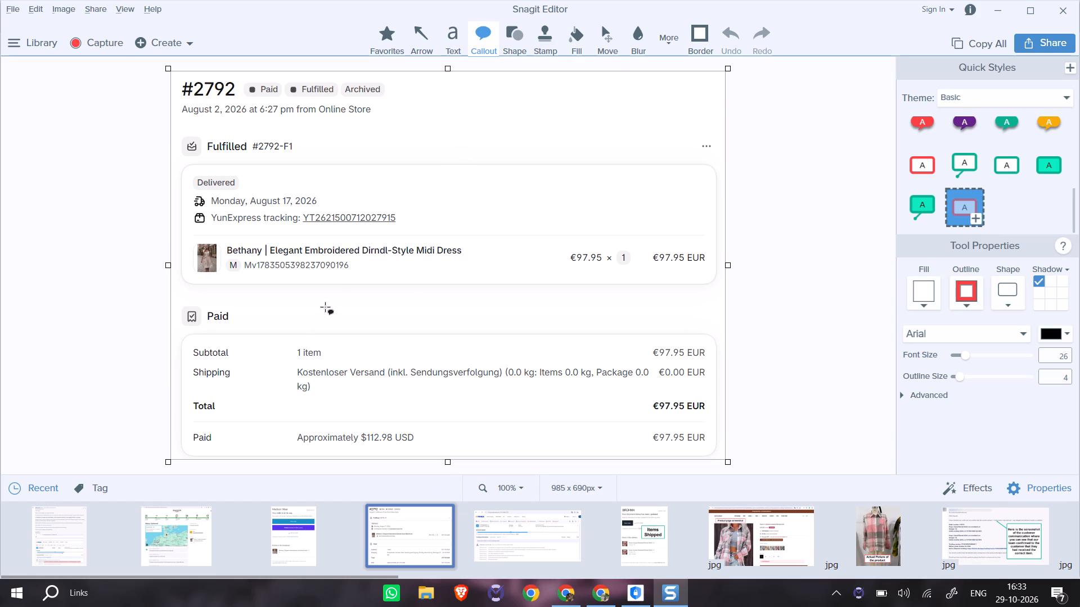
{"action": "left_click", "coordinate": [949, 163]}
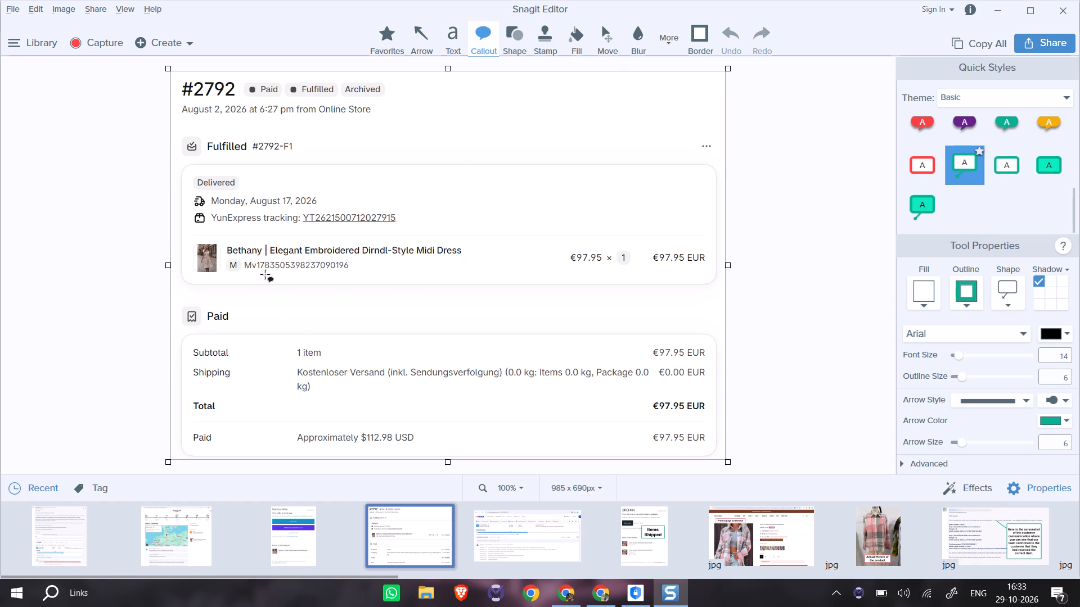
{"action": "left_click_drag", "start_coordinate": [264, 274], "coordinate": [532, 429]}
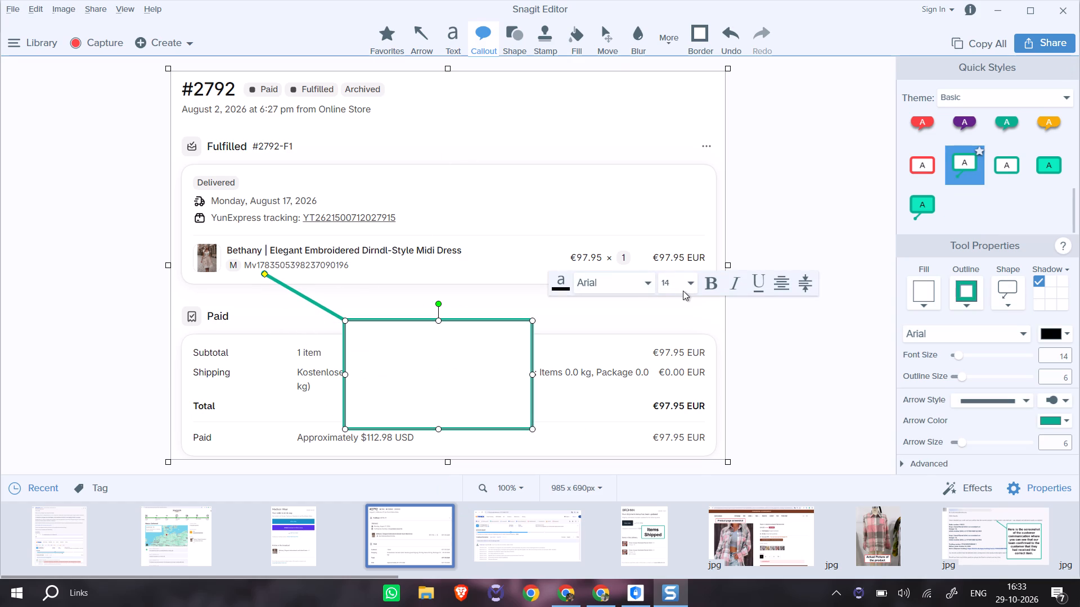
{"action": "left_click", "coordinate": [683, 289]}
{"action": "left_click", "coordinate": [532, 443]}
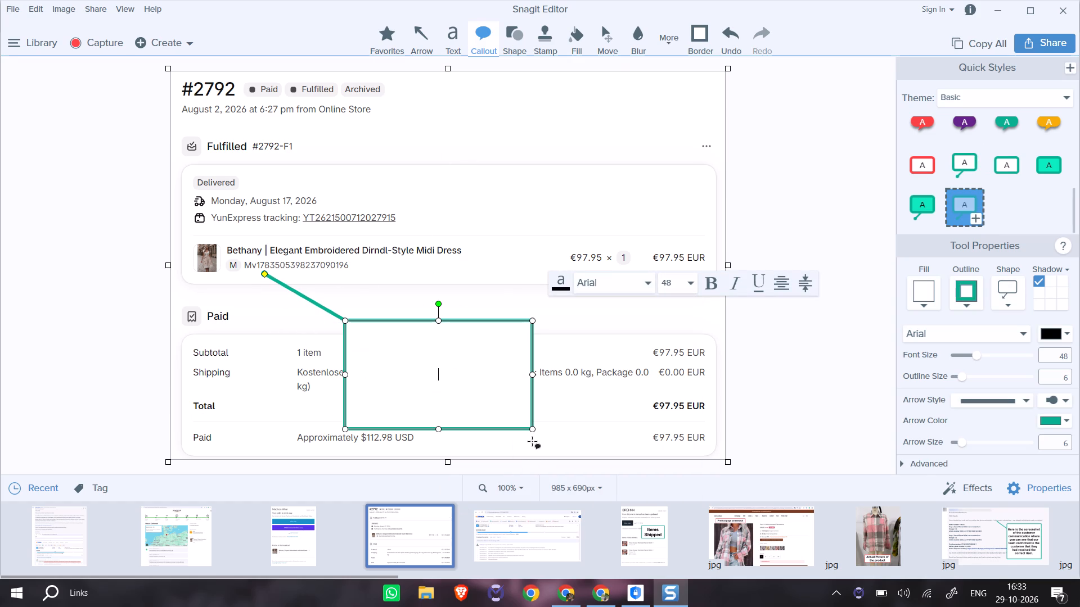
{"action": "type", "text": "Items"}
{"action": "key", "text": "space"}
{"action": "key", "text": "BackSpace"}
{"action": "key", "text": "BackSpace"}
{"action": "key", "text": "space"}
{"action": "type", "text": "z"}
{"action": "key", "text": "BackSpace"}
{"action": "type", "text": "Ordered"}
{"action": "key", "text": "ctrl+a"}
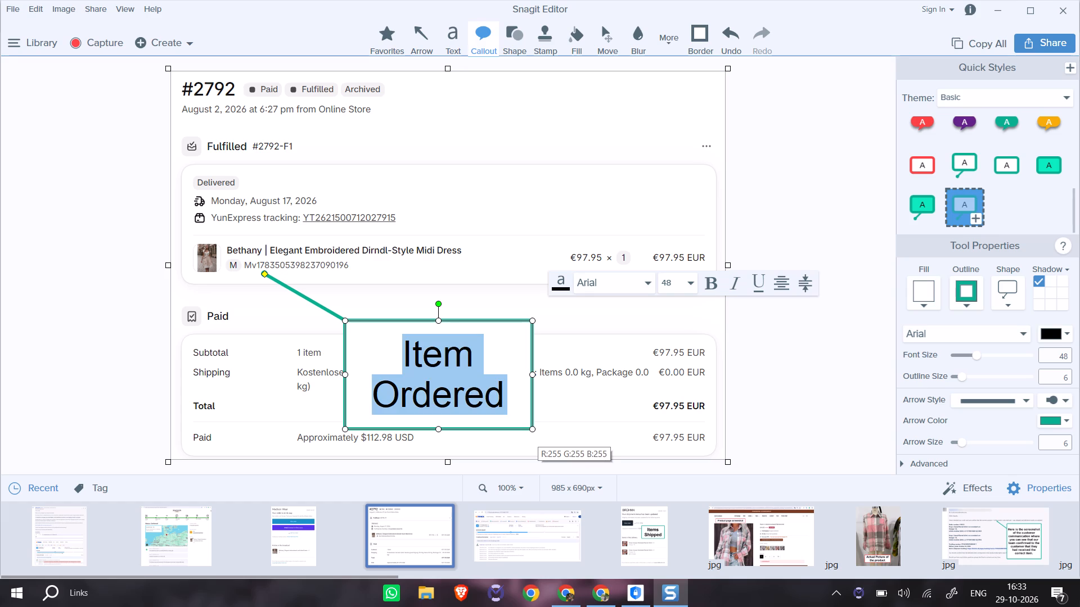
{"action": "key", "text": "ctrl+b"}
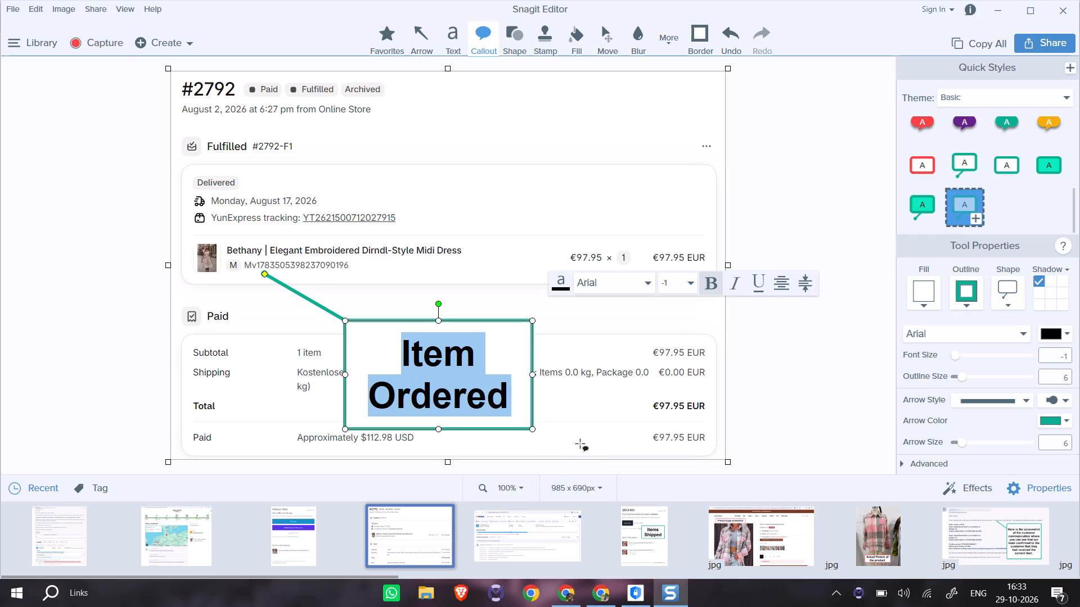
{"action": "left_click", "coordinate": [598, 411]}
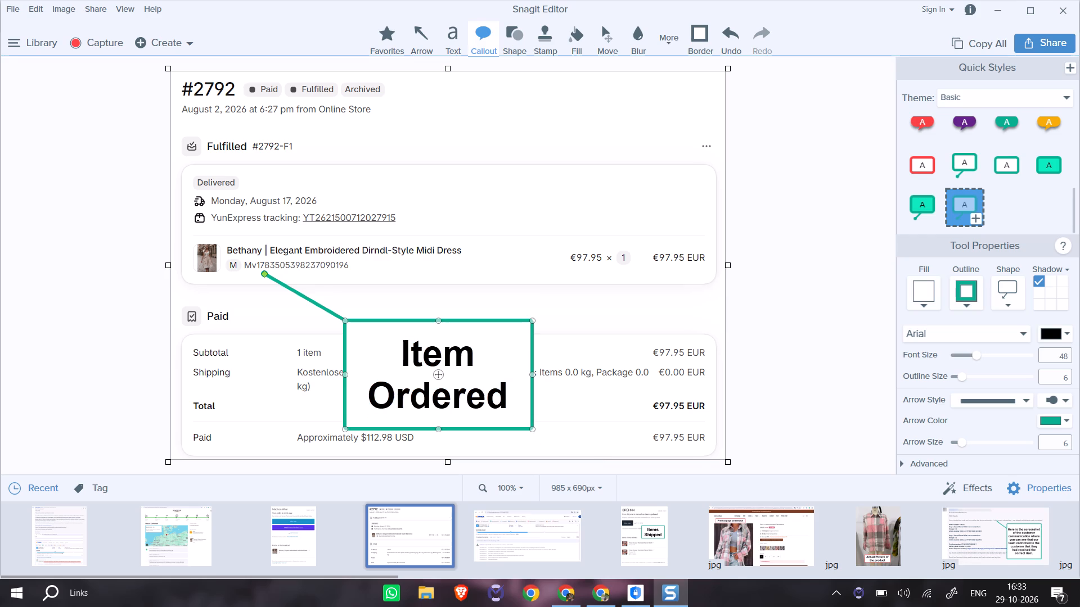
Move the "Item Ordered" callout closer to the Bethany dress line.
{"action": "left_click_drag", "start_coordinate": [437, 375], "coordinate": [434, 370]}
{"action": "left_click_drag", "start_coordinate": [434, 370], "coordinate": [396, 342]}
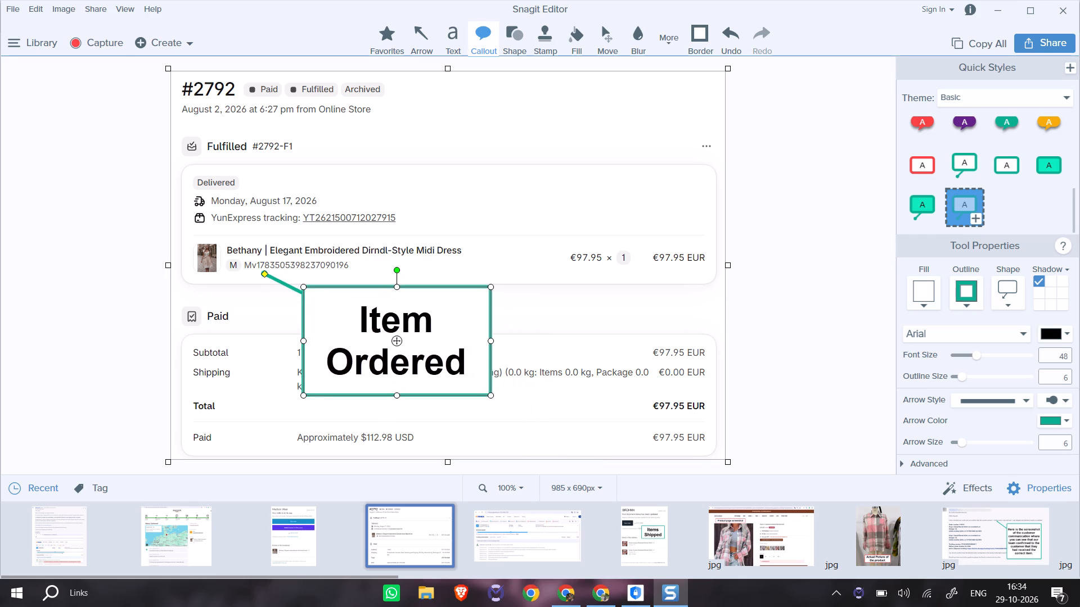
{"action": "left_click_drag", "start_coordinate": [396, 342], "coordinate": [388, 343]}
Add a callout reading "Item Shipped" in bold 48-point text to the shipping confirmation capture, pointing at the Bethany dress.
{"action": "left_click", "coordinate": [330, 525]}
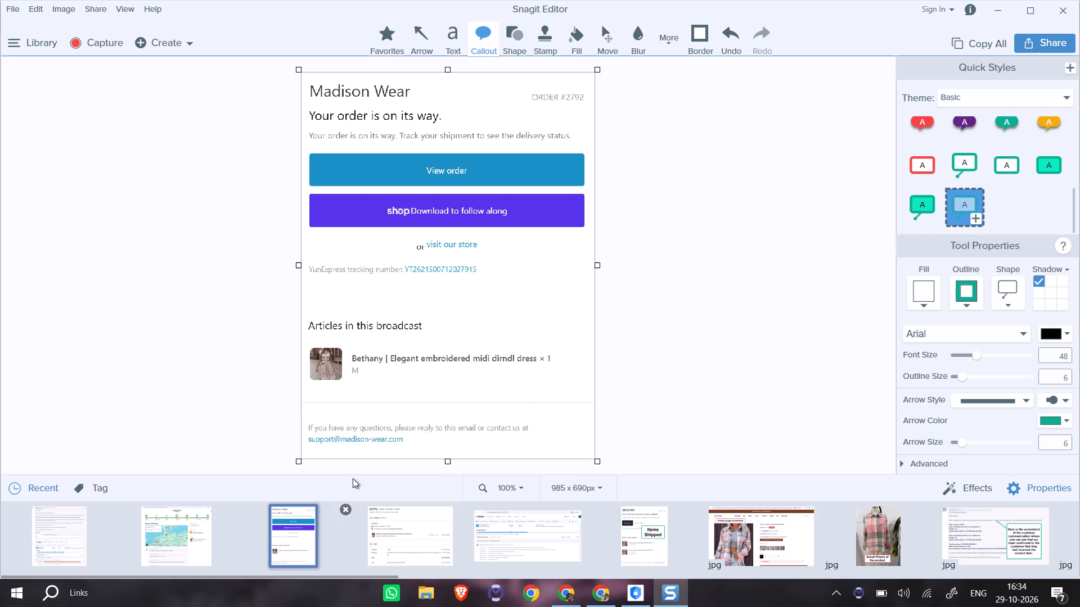
{"action": "left_click_drag", "start_coordinate": [361, 352], "coordinate": [487, 307]}
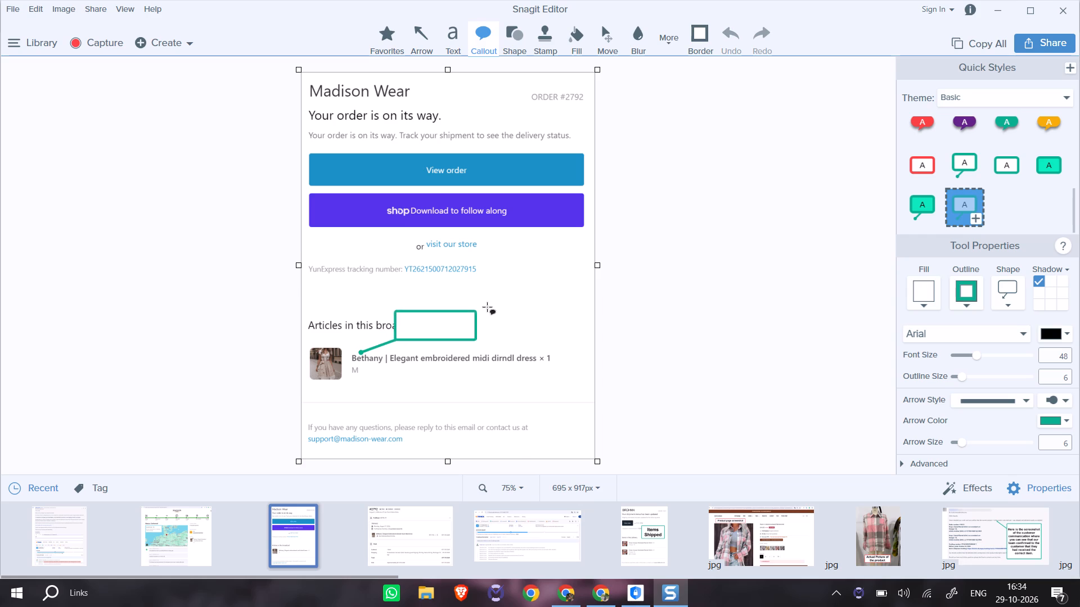
{"action": "left_click_drag", "start_coordinate": [487, 307], "coordinate": [559, 278]}
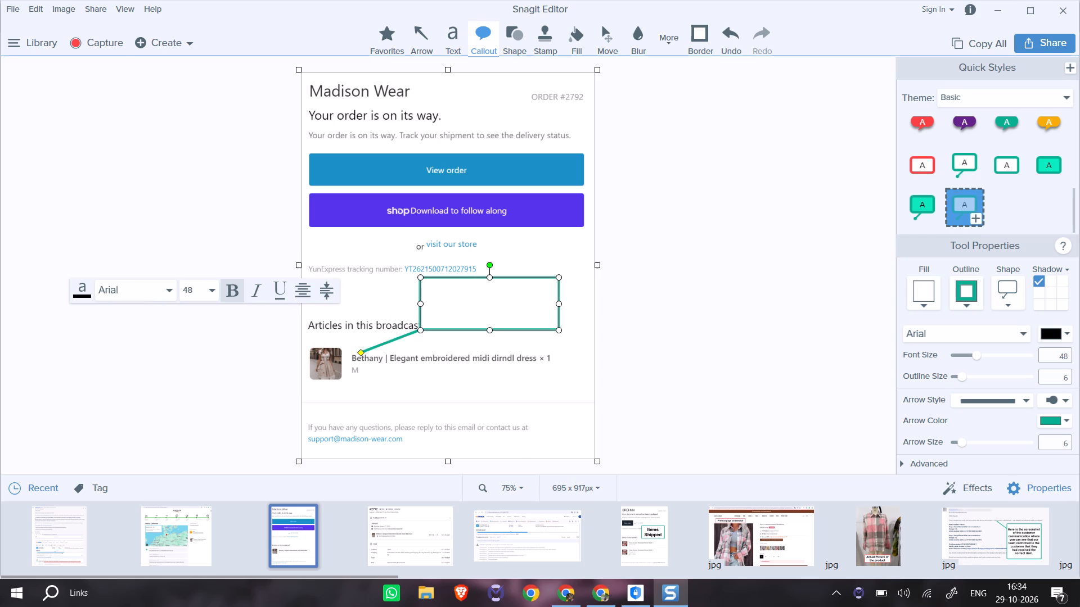
{"action": "type", "text": "Item Shippe"}
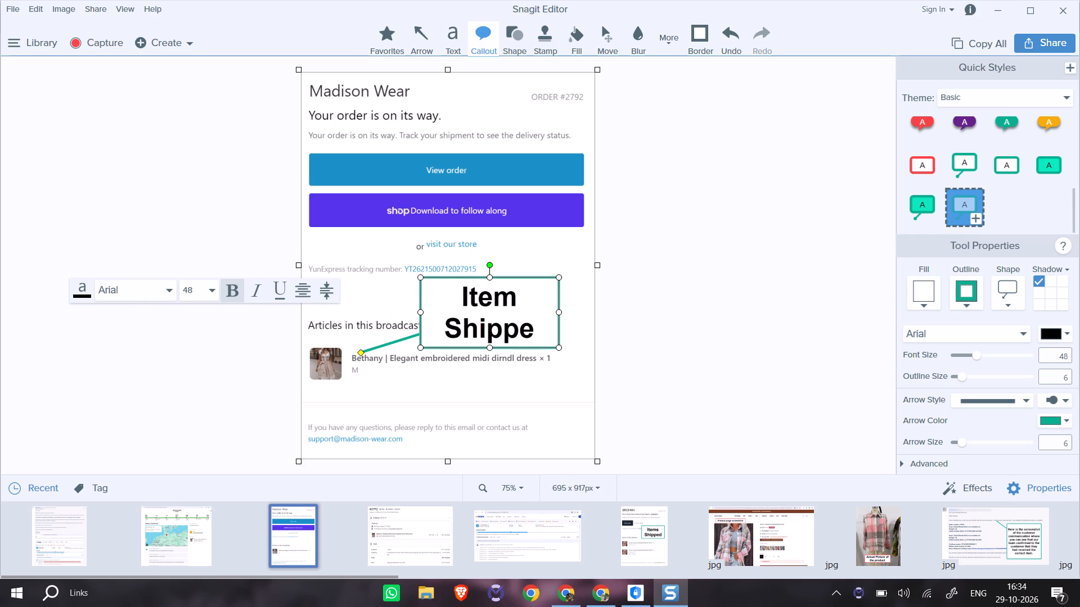
{"action": "key", "text": "d"}
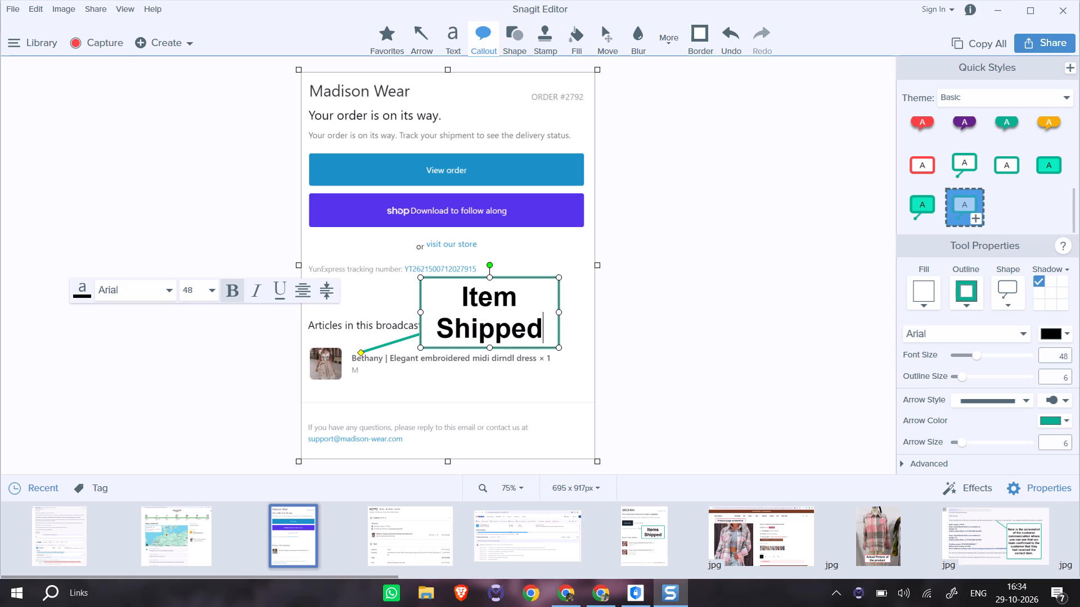
{"action": "left_click", "coordinate": [512, 375]}
Move the "Item Shipped" callout clear of the articles heading and shift its pointer tip along to the middle of the dress name.
{"action": "left_click_drag", "start_coordinate": [492, 314], "coordinate": [521, 306]}
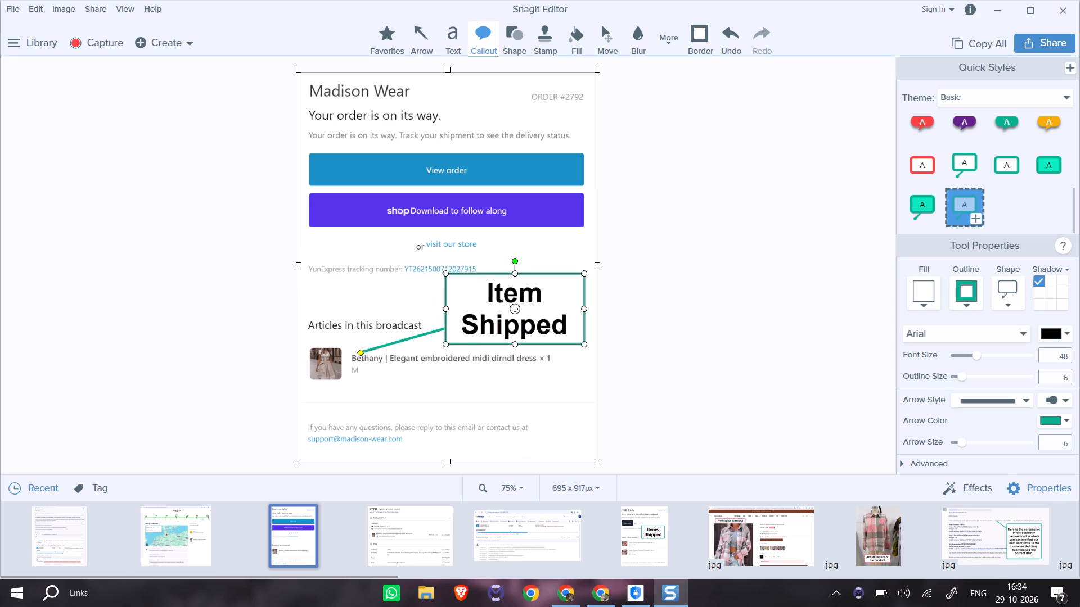
{"action": "left_click_drag", "start_coordinate": [521, 306], "coordinate": [523, 305]}
{"action": "left_click_drag", "start_coordinate": [362, 352], "coordinate": [388, 354]}
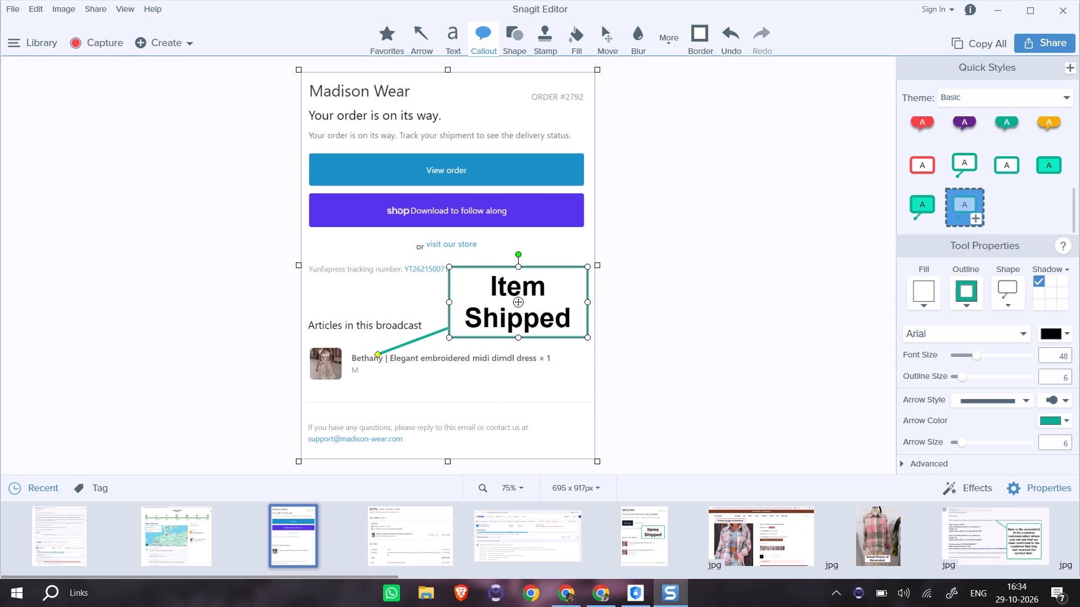
{"action": "left_click_drag", "start_coordinate": [388, 354], "coordinate": [427, 352]}
{"action": "left_click", "coordinate": [449, 433]}
Add a green-outlined callout reading "Item Delivered" in bold 72-point text to the delivery tracking capture, pointing at the Bethany dress.
{"action": "left_click", "coordinate": [194, 527]}
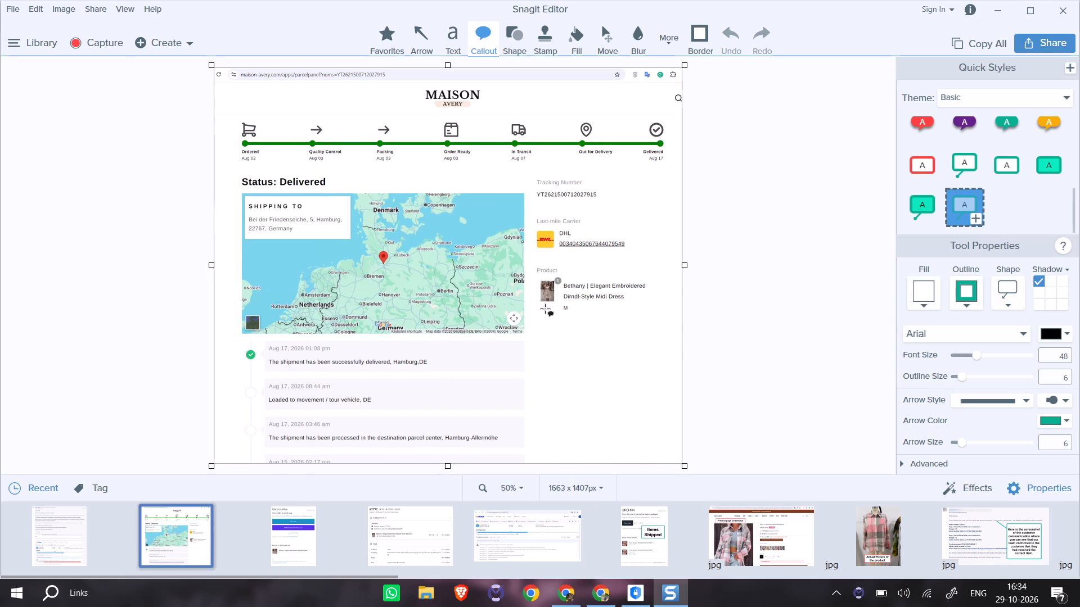
{"action": "left_click_drag", "start_coordinate": [545, 305], "coordinate": [658, 397]}
{"action": "type", "text": "Item Deli"}
{"action": "type", "text": "vered"}
{"action": "key", "text": "ctrl+a"}
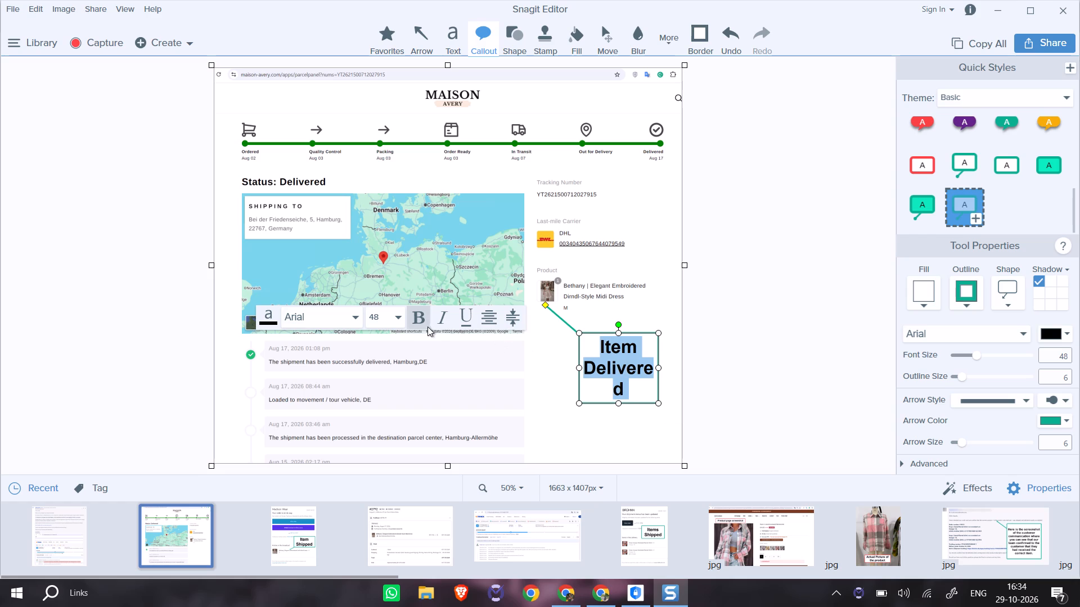
{"action": "left_click", "coordinate": [396, 324]}
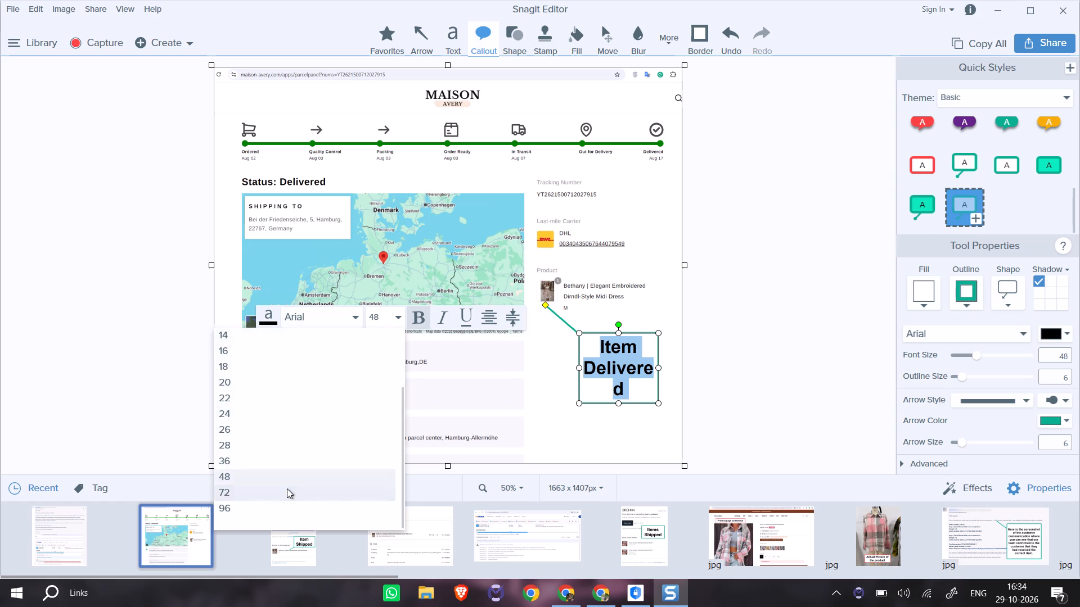
{"action": "left_click", "coordinate": [287, 488]}
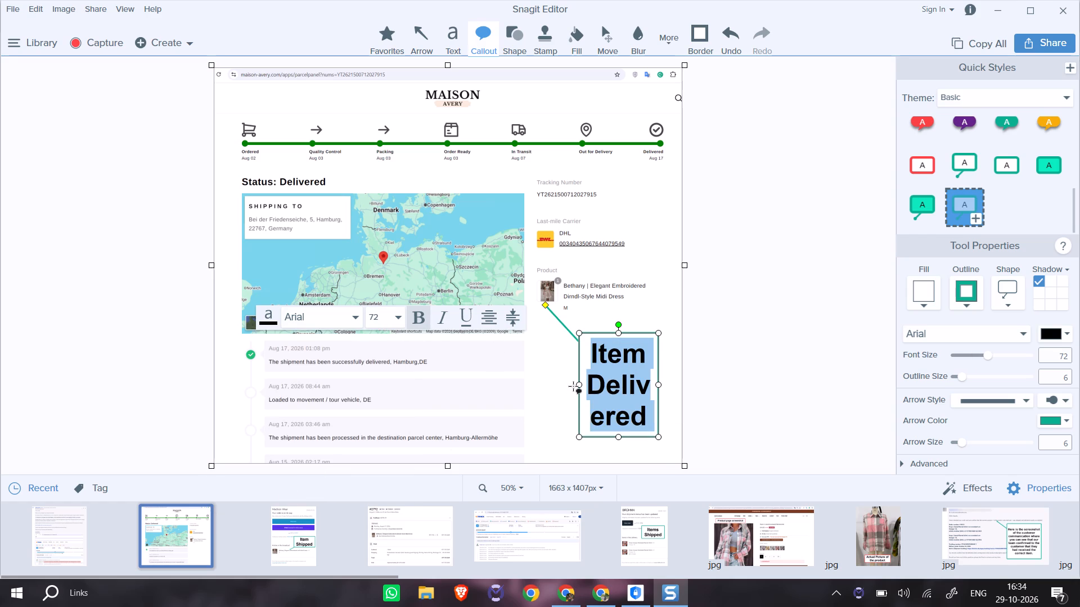
Widen the "Item Delivered" callout on both sides so that "Delivered" fits on one line.
{"action": "left_click_drag", "start_coordinate": [578, 384], "coordinate": [539, 370]}
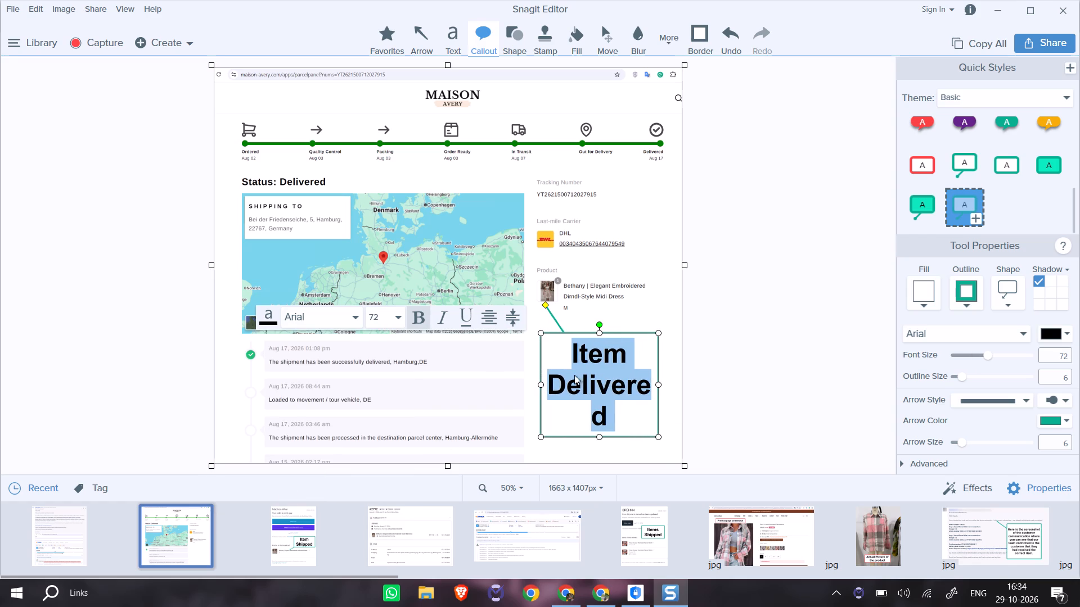
{"action": "left_click_drag", "start_coordinate": [656, 383], "coordinate": [670, 383]}
{"action": "left_click", "coordinate": [623, 459]}
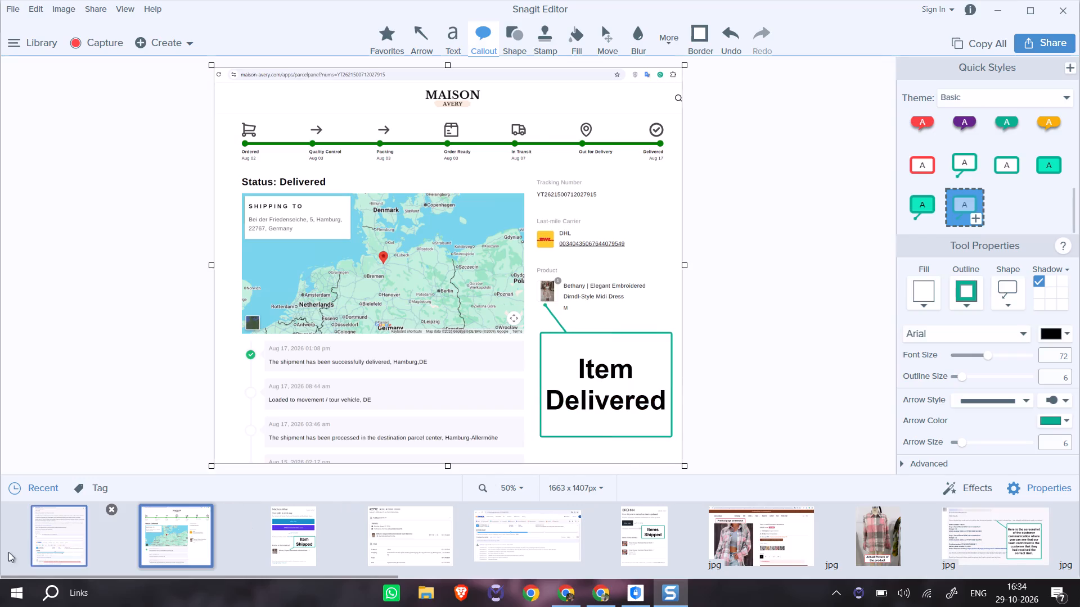
Blur the sender's name in the header of the customer support reply capture at intensity 100.
{"action": "left_click", "coordinate": [43, 542]}
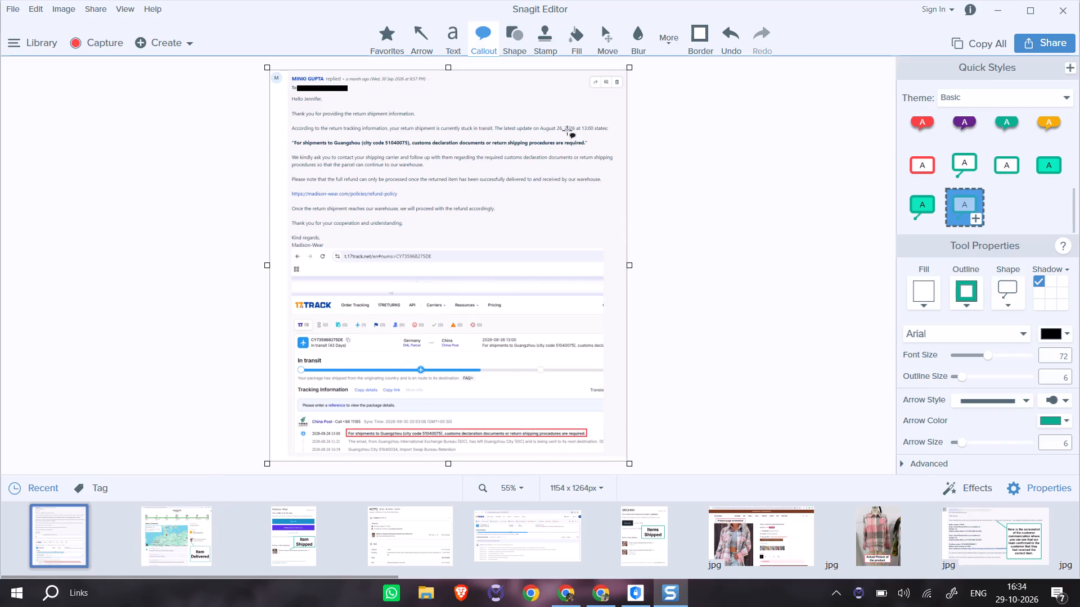
{"action": "left_click", "coordinate": [633, 41]}
{"action": "scroll", "coordinate": [470, 101], "scroll_direction": "up", "scroll_amount": 8, "text": "ctrl"}
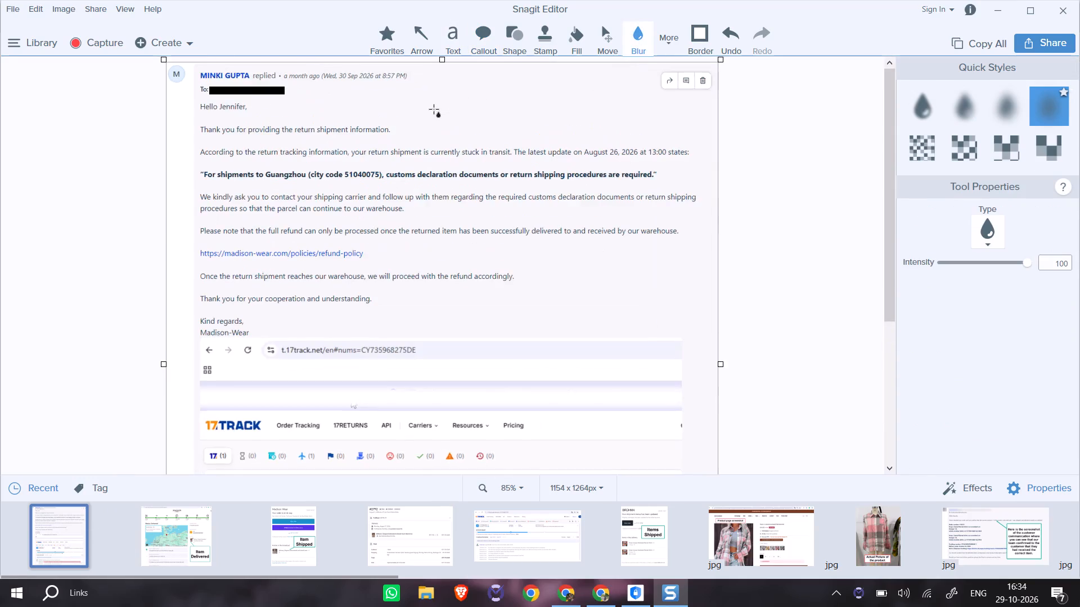
{"action": "scroll", "coordinate": [434, 109], "scroll_direction": "up", "scroll_amount": 3, "text": "ctrl"}
{"action": "left_click_drag", "start_coordinate": [76, 66], "coordinate": [134, 93]}
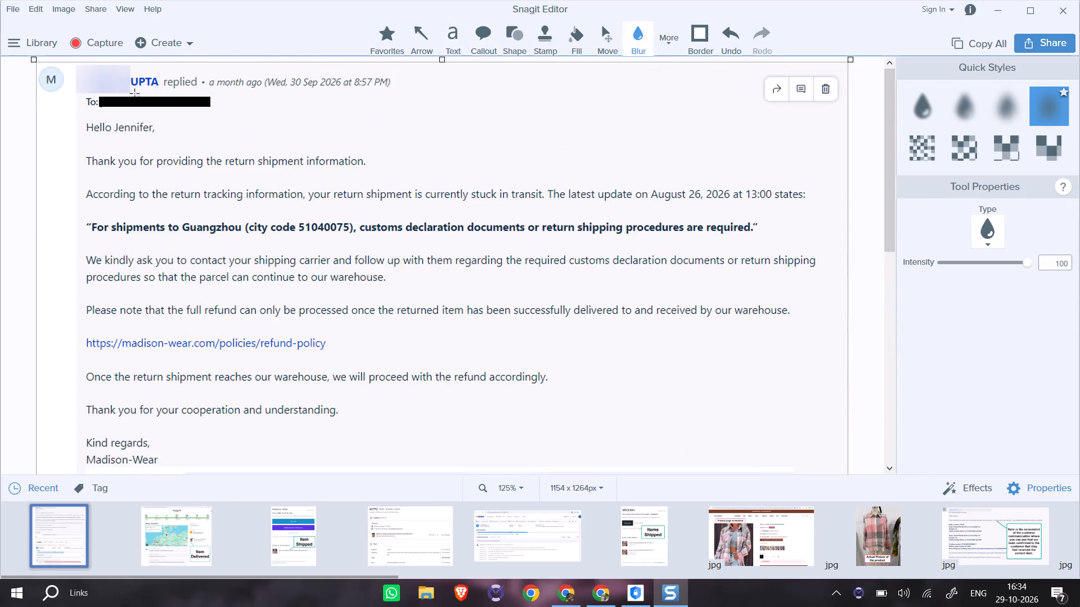
{"action": "left_click_drag", "start_coordinate": [134, 93], "coordinate": [161, 92]}
{"action": "left_click", "coordinate": [151, 75]}
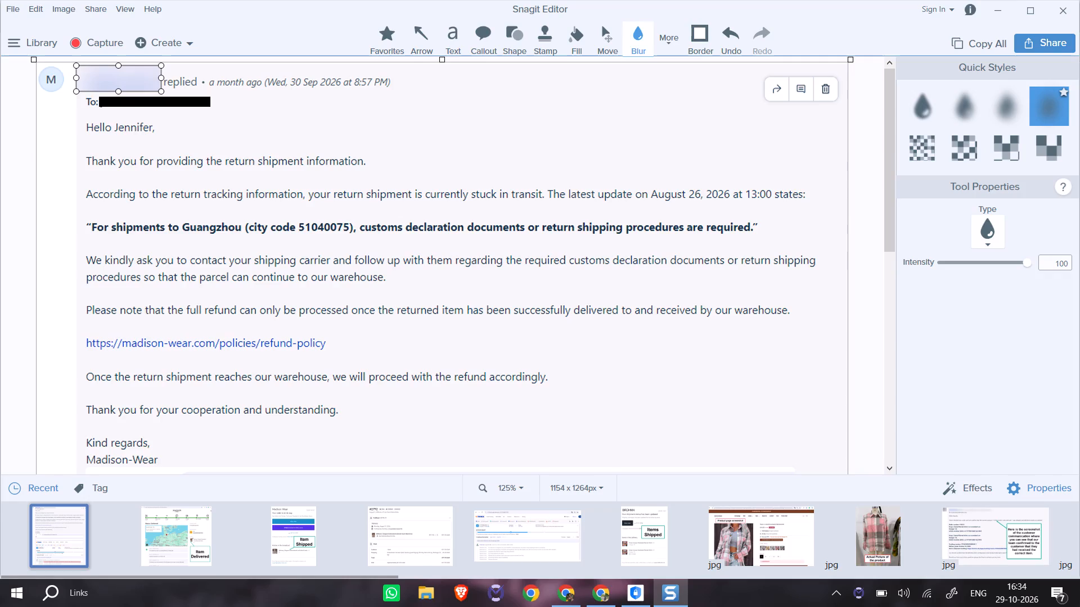
{"action": "key", "text": "ctrl+t"}
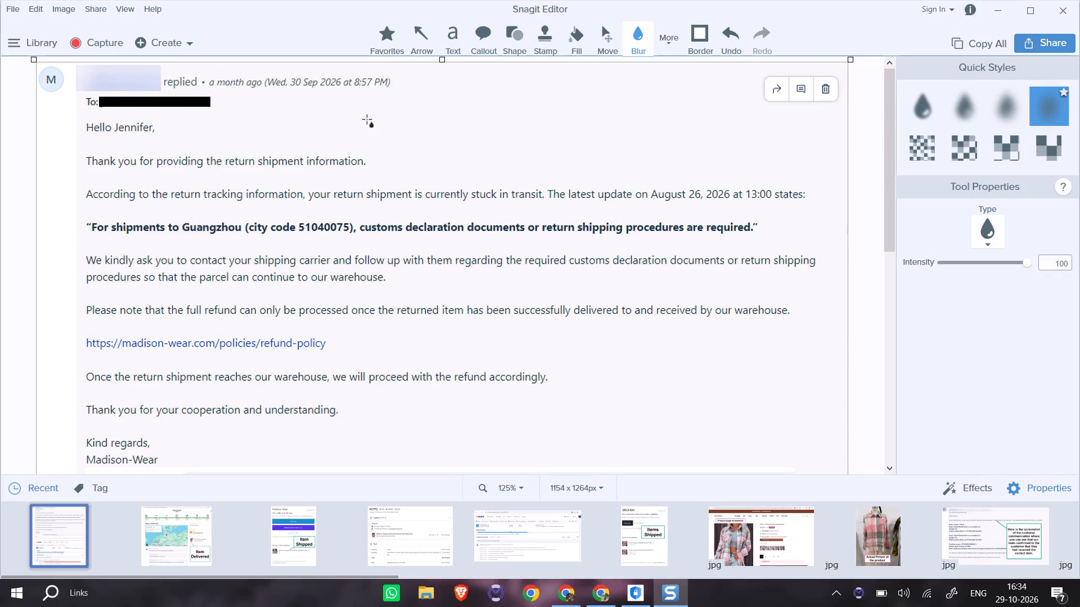
Draw an empty red-outlined rectangular callout over the blank area beside the greeting in the support reply capture.
{"action": "scroll", "coordinate": [367, 119], "scroll_direction": "down", "scroll_amount": 5, "text": "ctrl"}
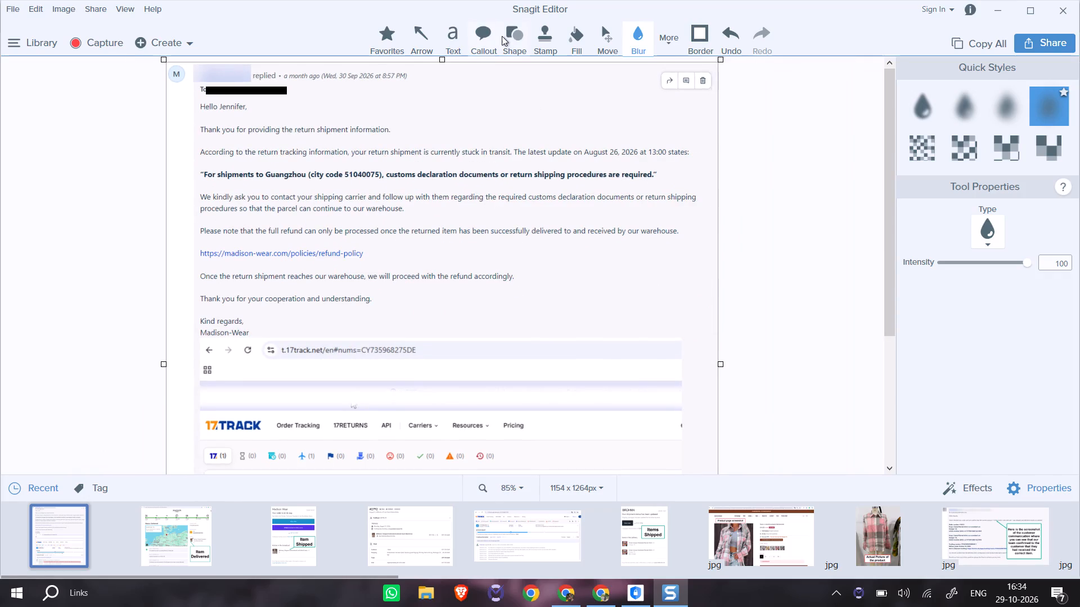
{"action": "left_click", "coordinate": [502, 35]}
{"action": "left_click", "coordinate": [490, 40]}
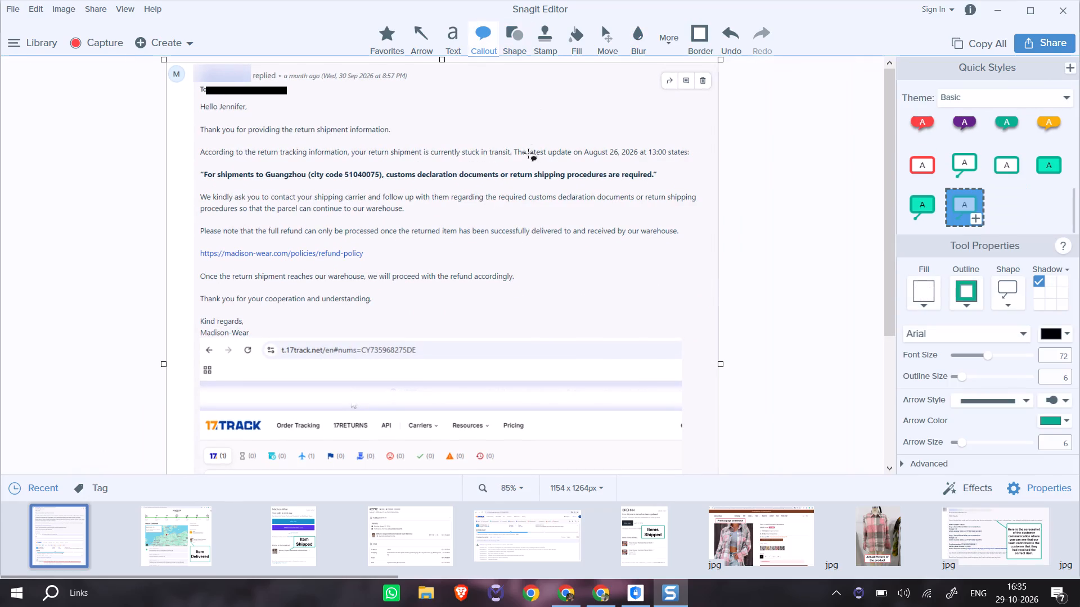
{"action": "left_click", "coordinate": [924, 160]}
{"action": "scroll", "coordinate": [737, 178], "scroll_direction": "up", "scroll_amount": 1}
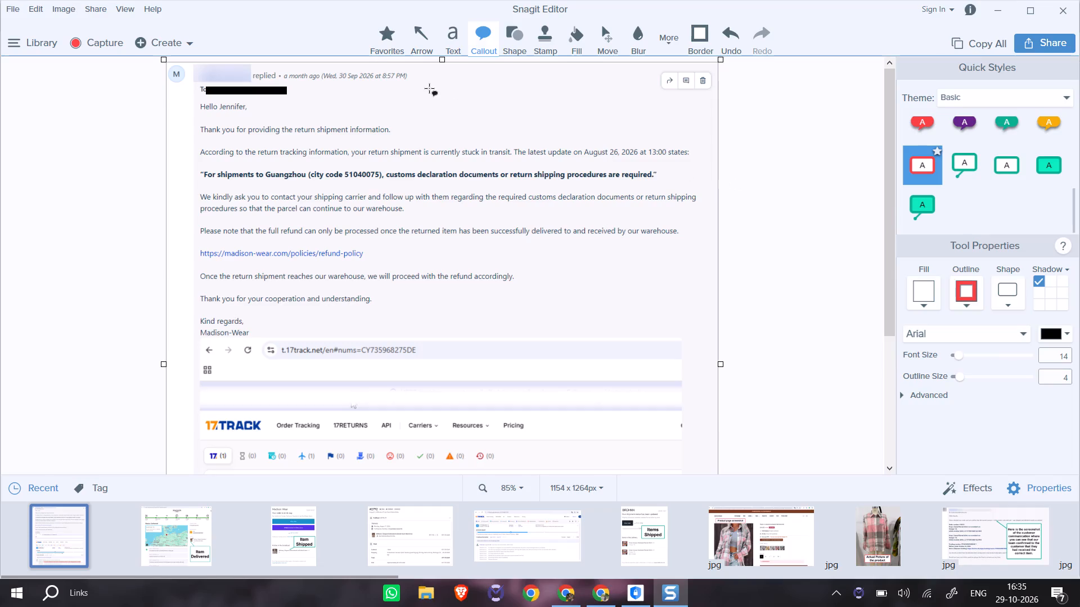
{"action": "left_click_drag", "start_coordinate": [406, 65], "coordinate": [451, 87]}
{"action": "left_click_drag", "start_coordinate": [451, 87], "coordinate": [701, 140]}
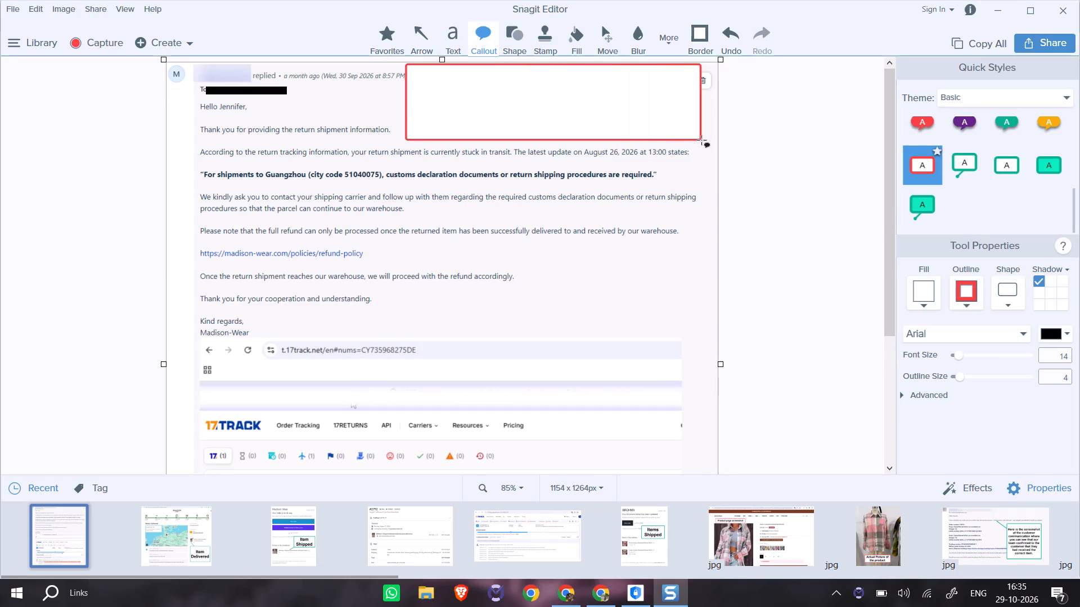
{"action": "left_click_drag", "start_coordinate": [701, 140], "coordinate": [712, 142]}
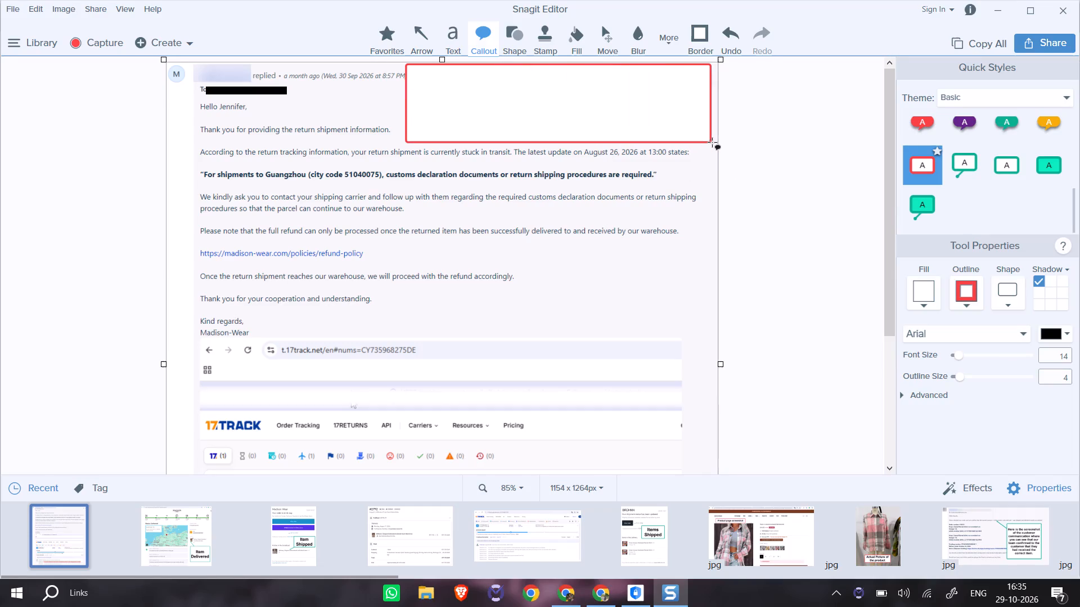
{"action": "left_click_drag", "start_coordinate": [712, 142], "coordinate": [713, 142]}
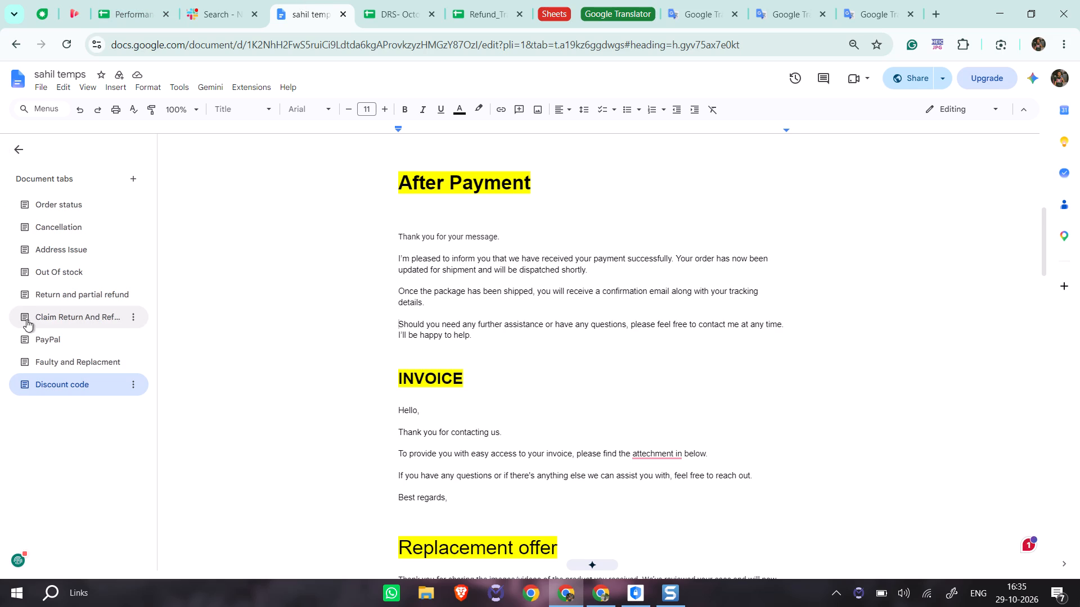
{"action": "left_click", "coordinate": [50, 313]}
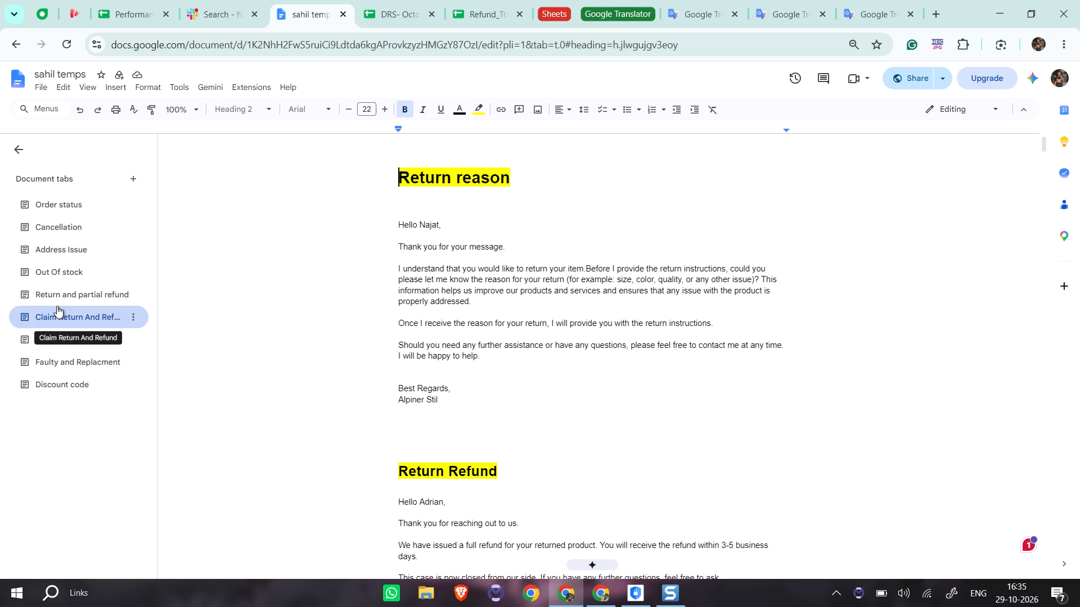
{"action": "scroll", "coordinate": [400, 346], "scroll_direction": "down", "scroll_amount": 2}
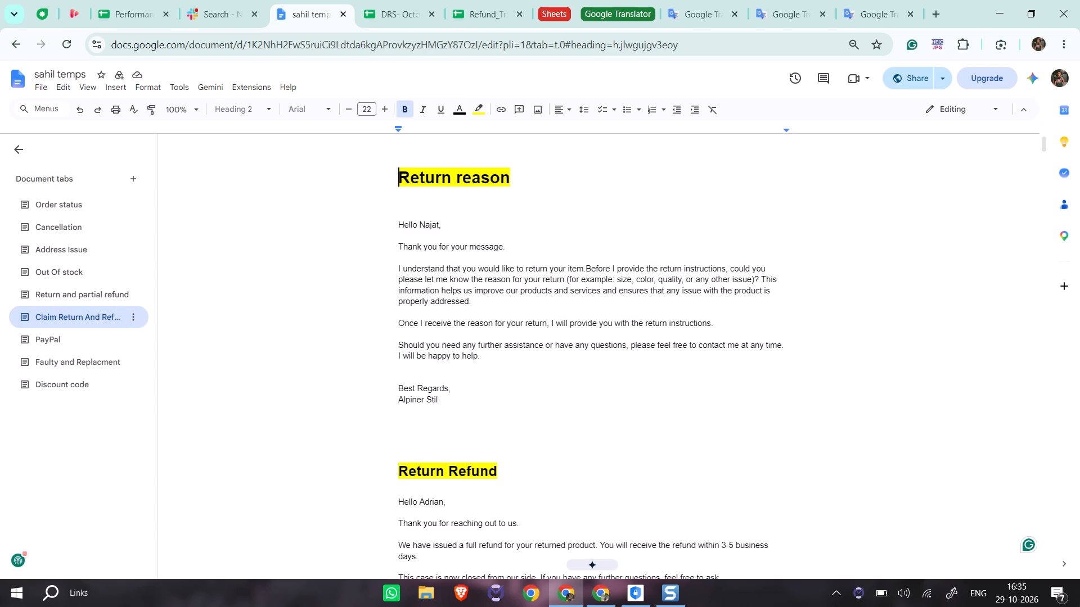
{"action": "left_click", "coordinate": [82, 346]}
{"action": "scroll", "coordinate": [486, 379], "scroll_direction": "down", "scroll_amount": 5}
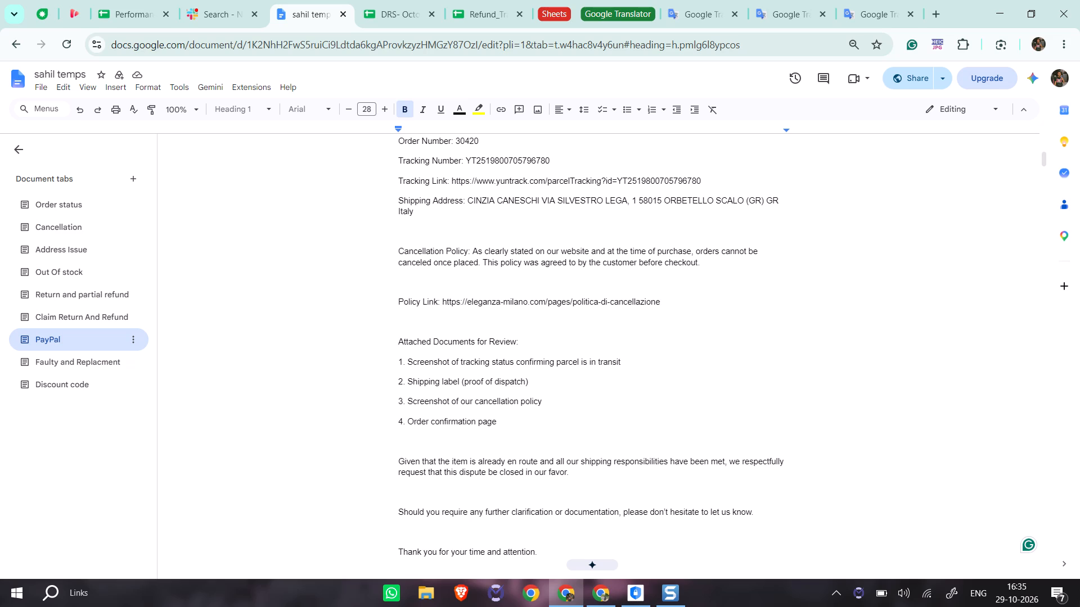
{"action": "scroll", "coordinate": [1061, 606], "scroll_direction": "down", "scroll_amount": 1}
{"action": "scroll", "coordinate": [535, 364], "scroll_direction": "down", "scroll_amount": 1}
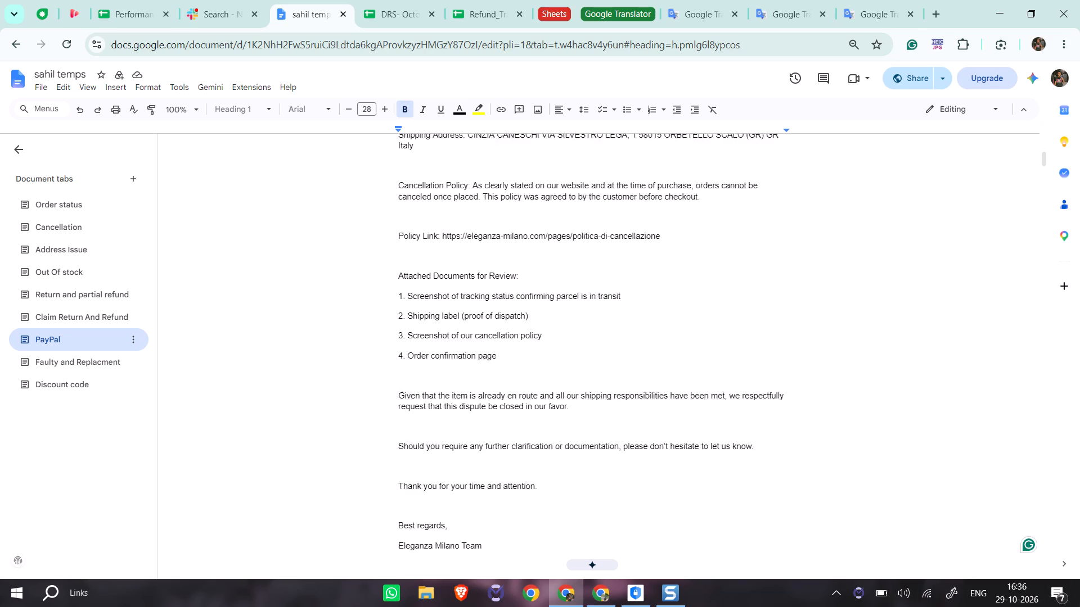
{"action": "scroll", "coordinate": [522, 328], "scroll_direction": "down", "scroll_amount": 8}
{"action": "scroll", "coordinate": [523, 324], "scroll_direction": "up", "scroll_amount": 2}
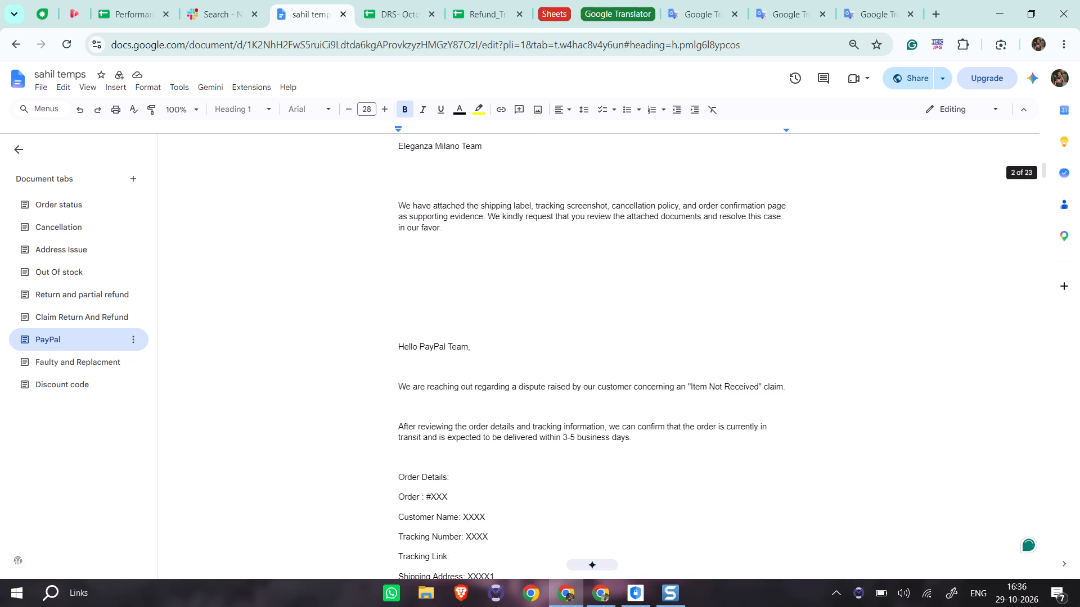
{"action": "scroll", "coordinate": [523, 324], "scroll_direction": "up", "scroll_amount": 6}
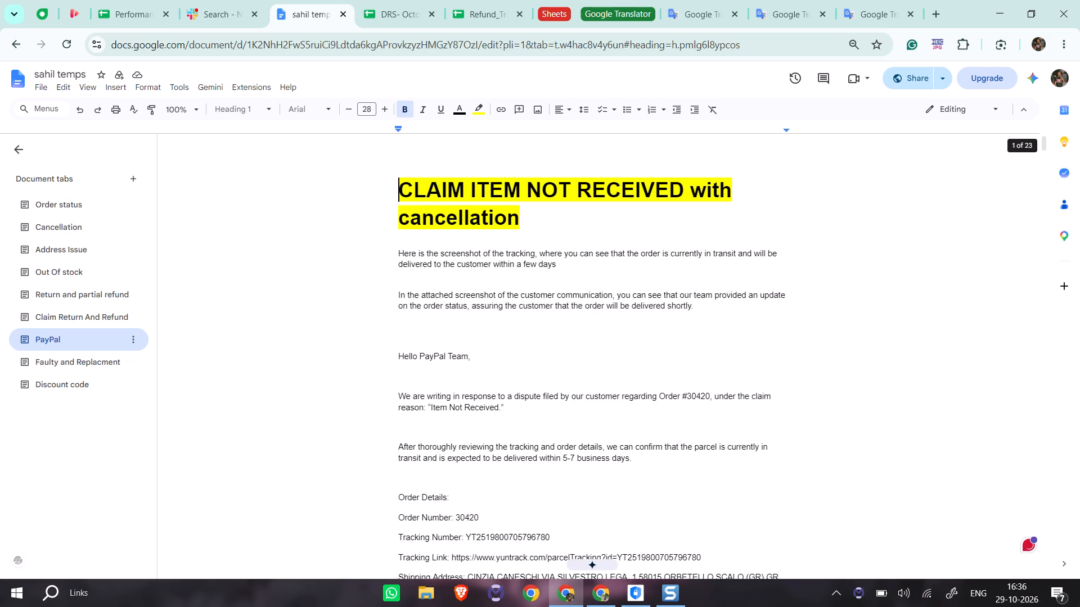
{"action": "scroll", "coordinate": [523, 324], "scroll_direction": "down", "scroll_amount": 13}
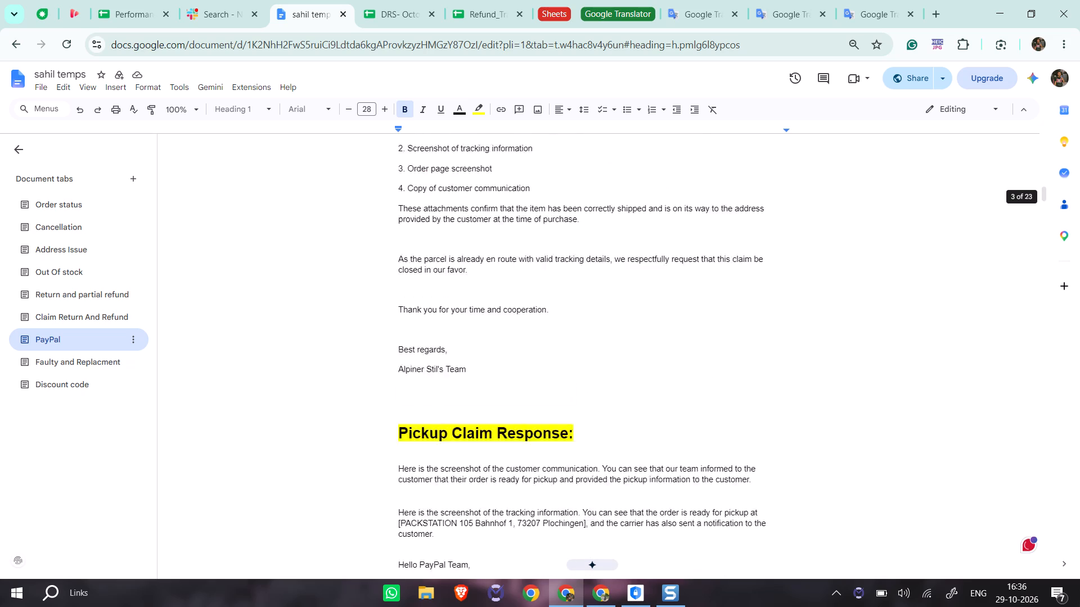
{"action": "scroll", "coordinate": [523, 324], "scroll_direction": "down", "scroll_amount": 11}
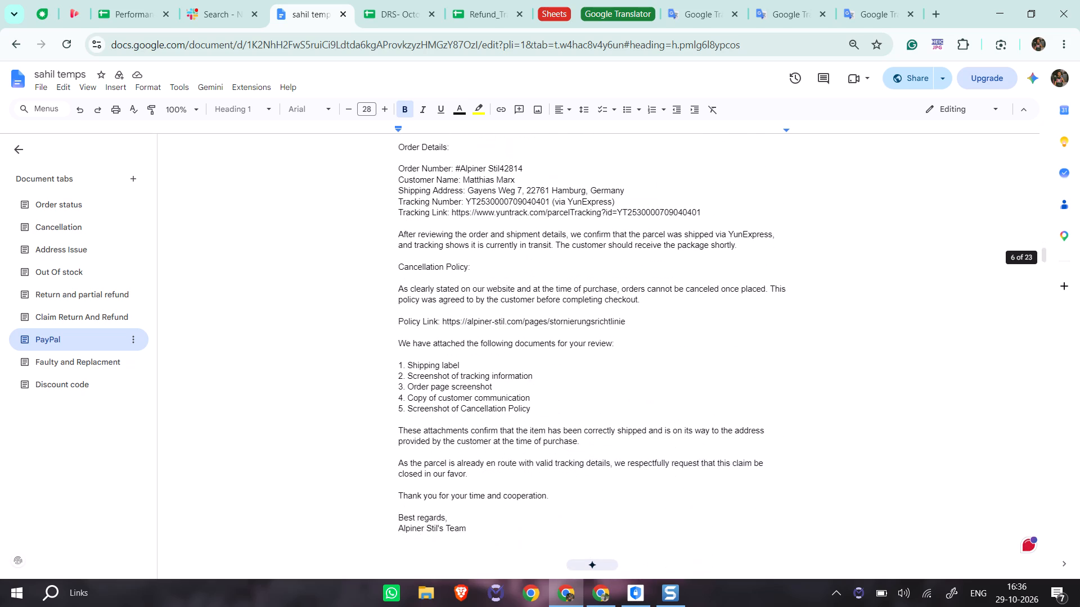
Find the "Return Stuck at custom" template in the PayPal section's outline and read through its wording.
{"action": "left_click", "coordinate": [83, 337]}
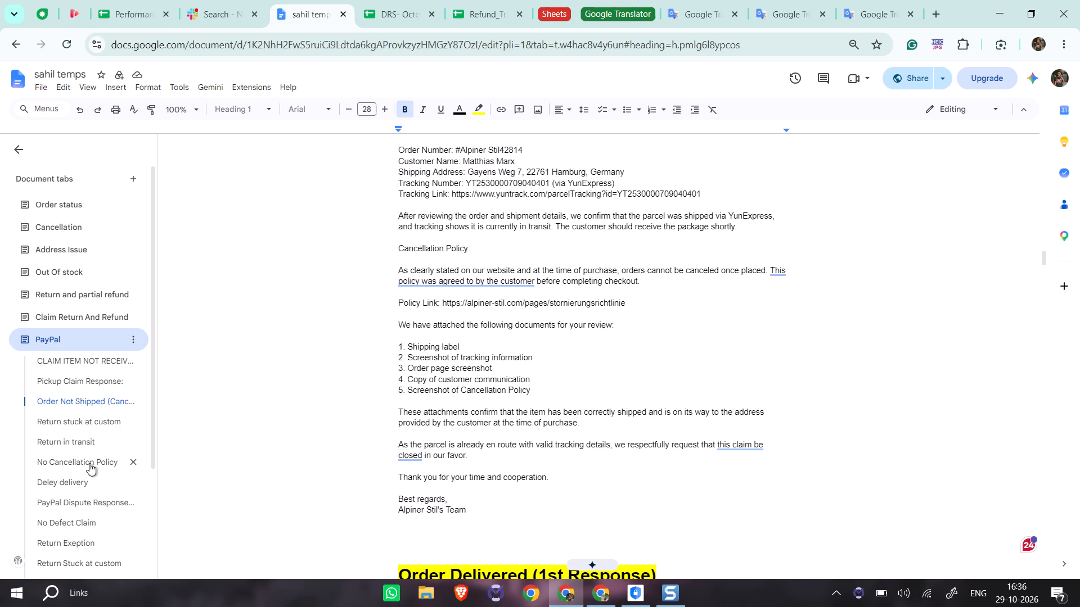
{"action": "scroll", "coordinate": [84, 467], "scroll_direction": "down", "scroll_amount": 3}
{"action": "left_click", "coordinate": [71, 437]}
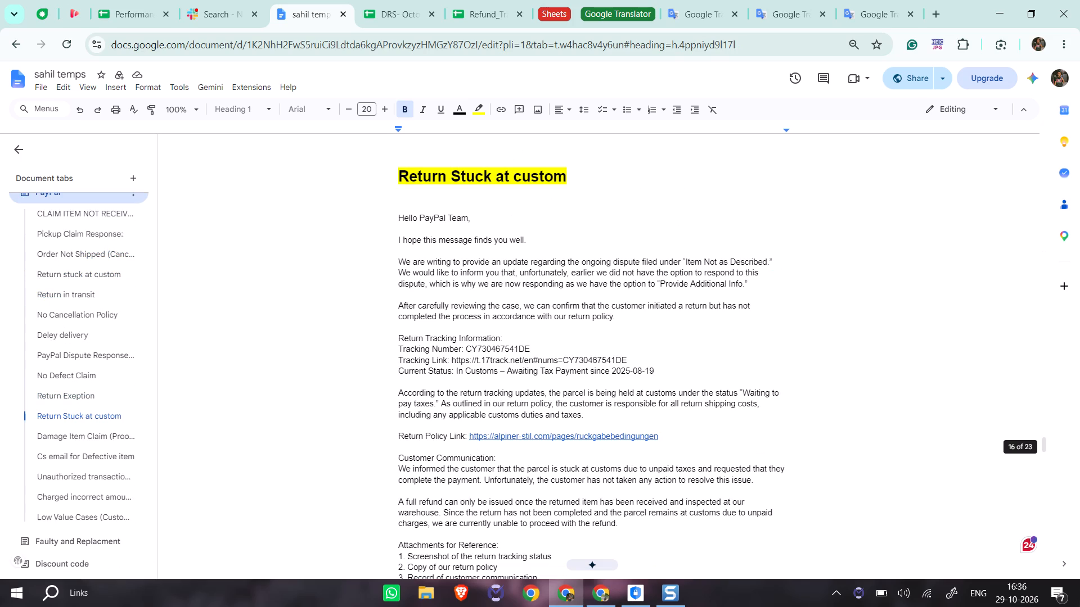
{"action": "scroll", "coordinate": [452, 283], "scroll_direction": "down", "scroll_amount": 2}
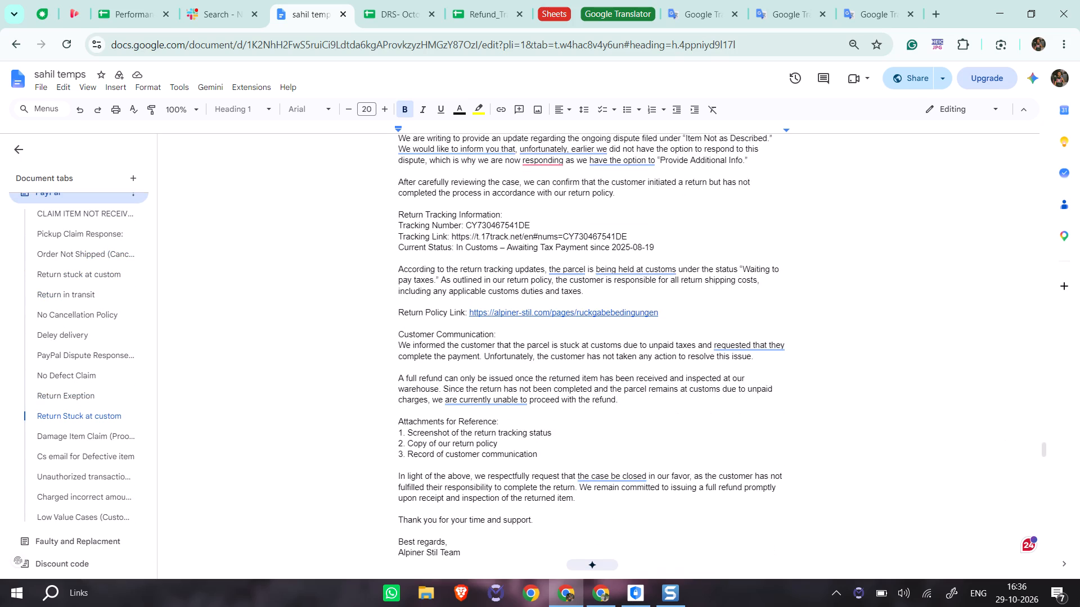
{"action": "scroll", "coordinate": [452, 283], "scroll_direction": "down", "scroll_amount": 2}
{"action": "scroll", "coordinate": [452, 283], "scroll_direction": "up", "scroll_amount": 3}
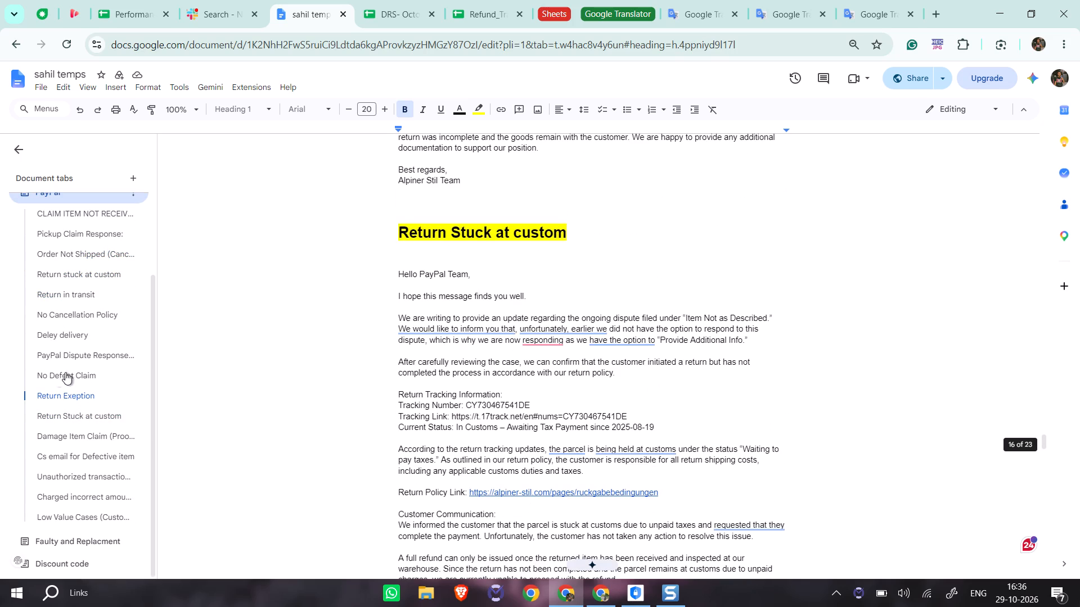
{"action": "left_click", "coordinate": [53, 373]}
{"action": "left_click", "coordinate": [77, 419]}
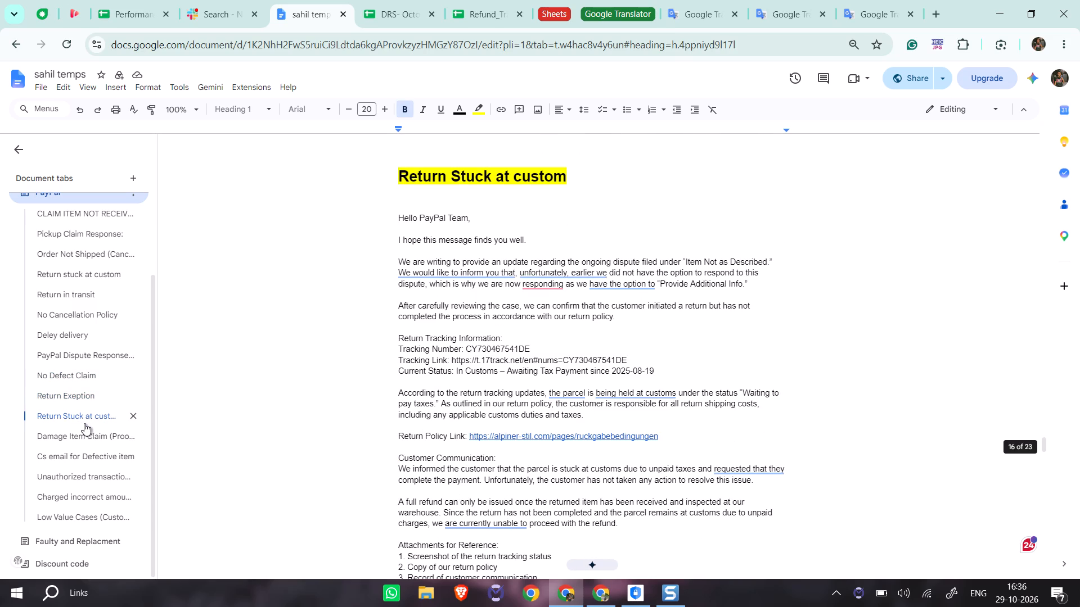
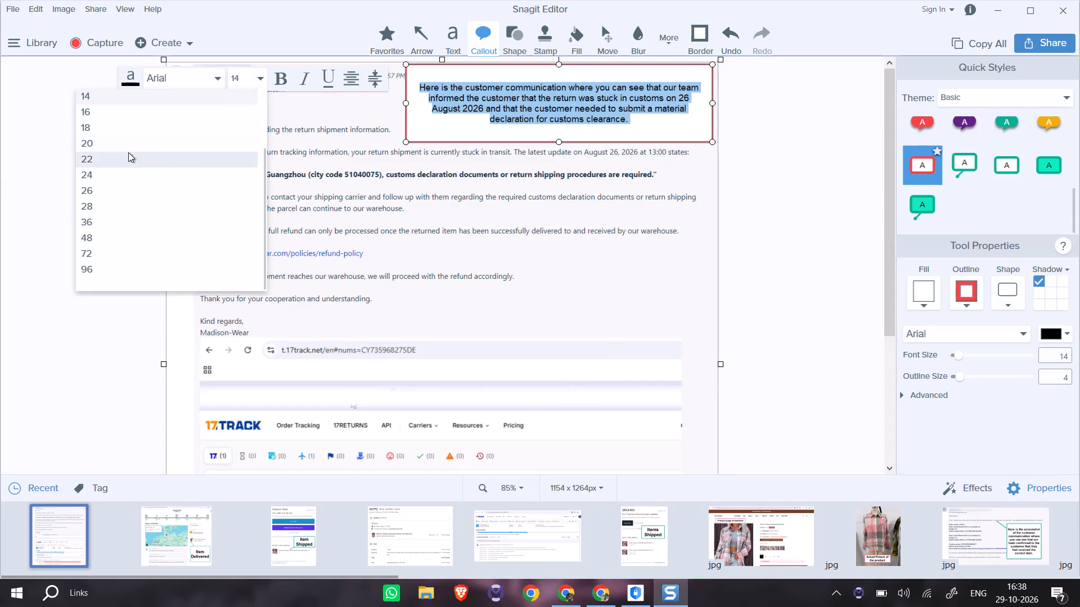
Format the customer-communication callout text in bold at font size 20.
{"action": "left_click", "coordinate": [143, 111]}
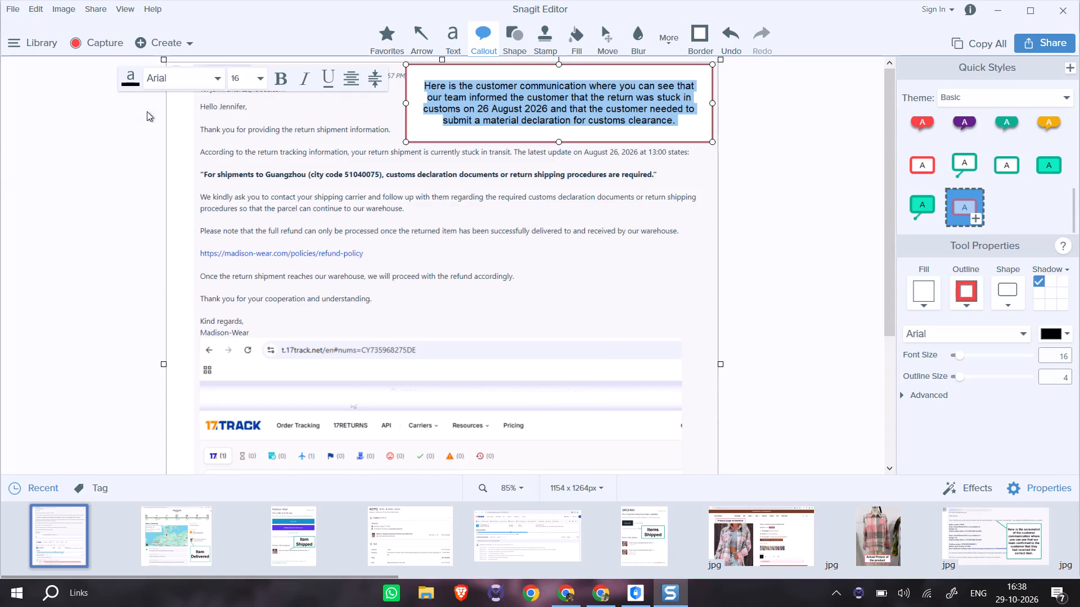
{"action": "left_click", "coordinate": [249, 82]}
{"action": "left_click", "coordinate": [198, 136]}
{"action": "left_click", "coordinate": [285, 79]}
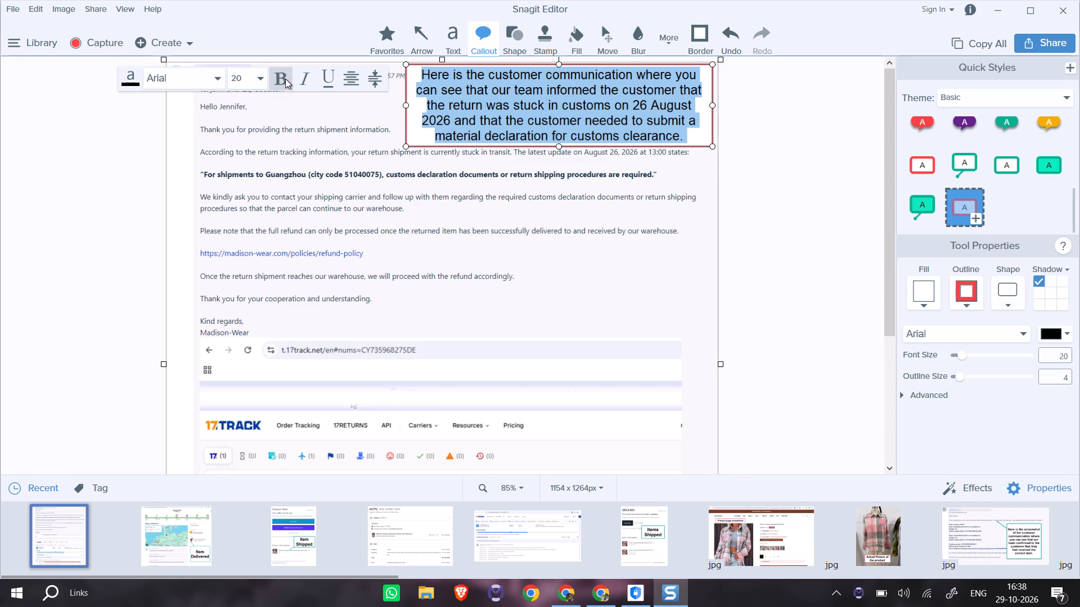
Resize the callout to fit its text on five lines, widening it past the email's right edge and extending it upward.
{"action": "left_click", "coordinate": [558, 162]}
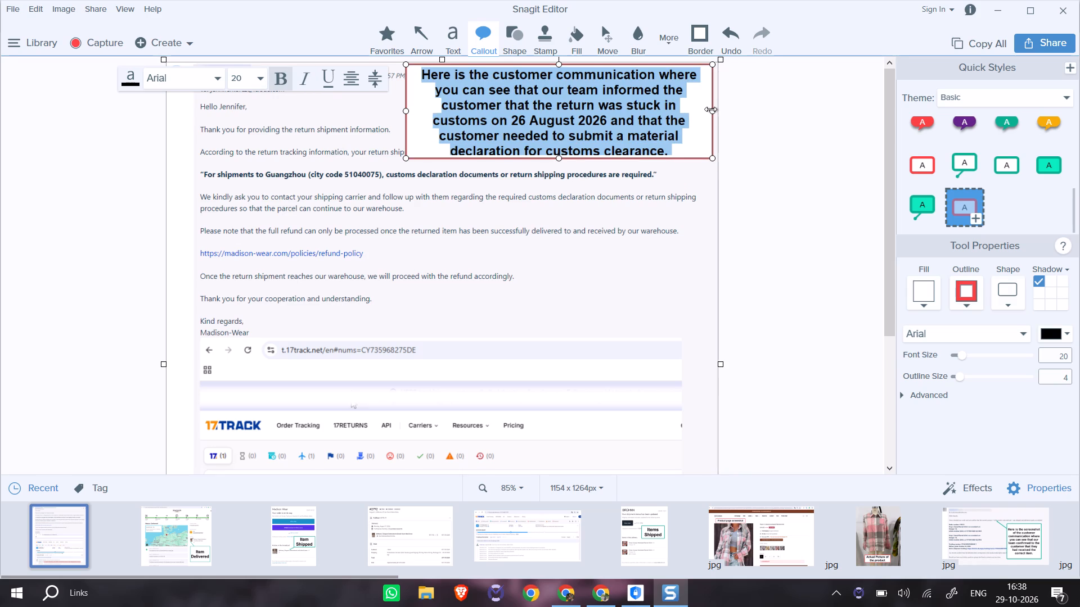
{"action": "left_click_drag", "start_coordinate": [710, 109], "coordinate": [745, 114]}
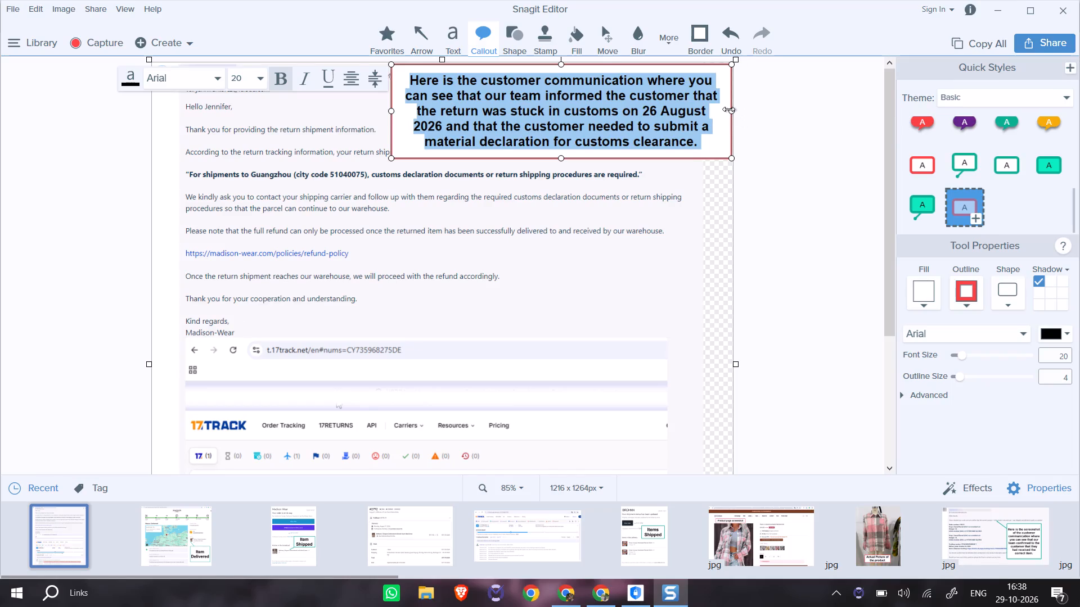
{"action": "left_click_drag", "start_coordinate": [732, 111], "coordinate": [758, 116]}
{"action": "left_click_drag", "start_coordinate": [560, 158], "coordinate": [559, 150]}
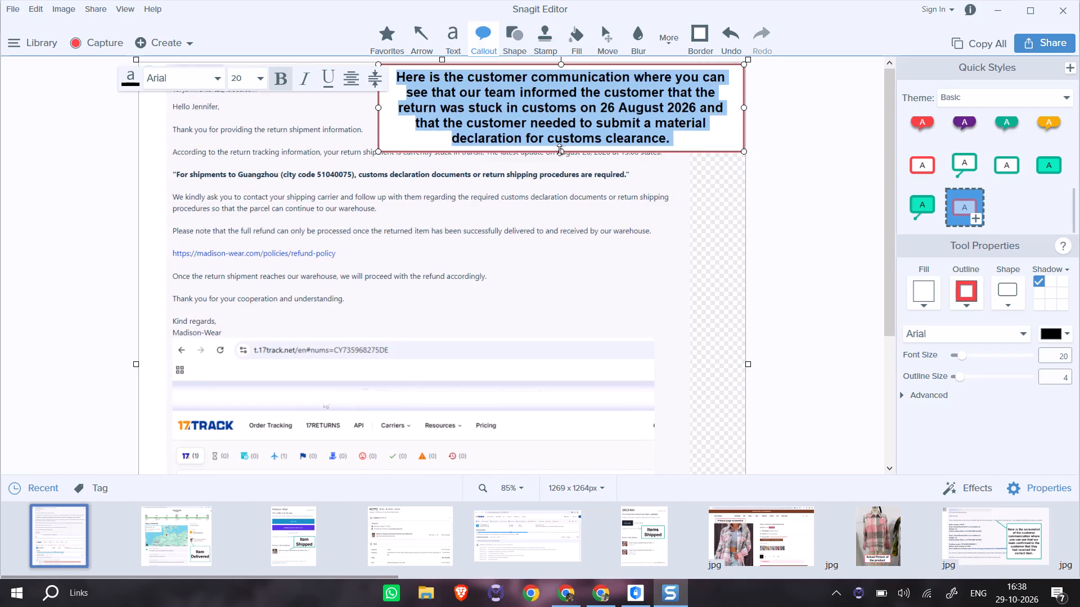
{"action": "left_click_drag", "start_coordinate": [559, 150], "coordinate": [561, 147]}
{"action": "left_click", "coordinate": [581, 188]}
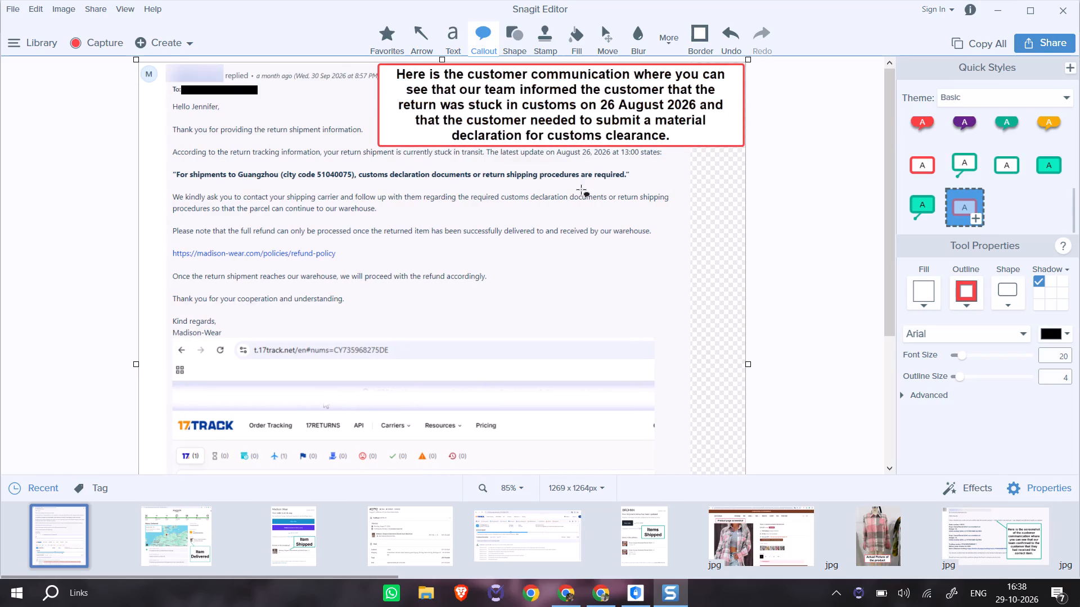
{"action": "left_click", "coordinate": [560, 62]}
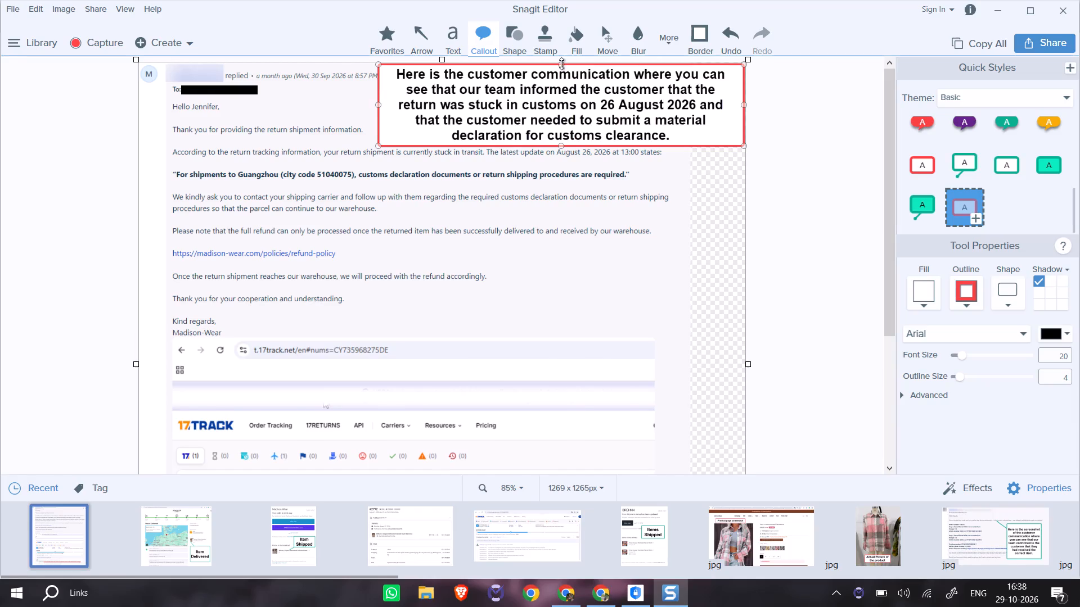
{"action": "left_click_drag", "start_coordinate": [562, 65], "coordinate": [563, 53]}
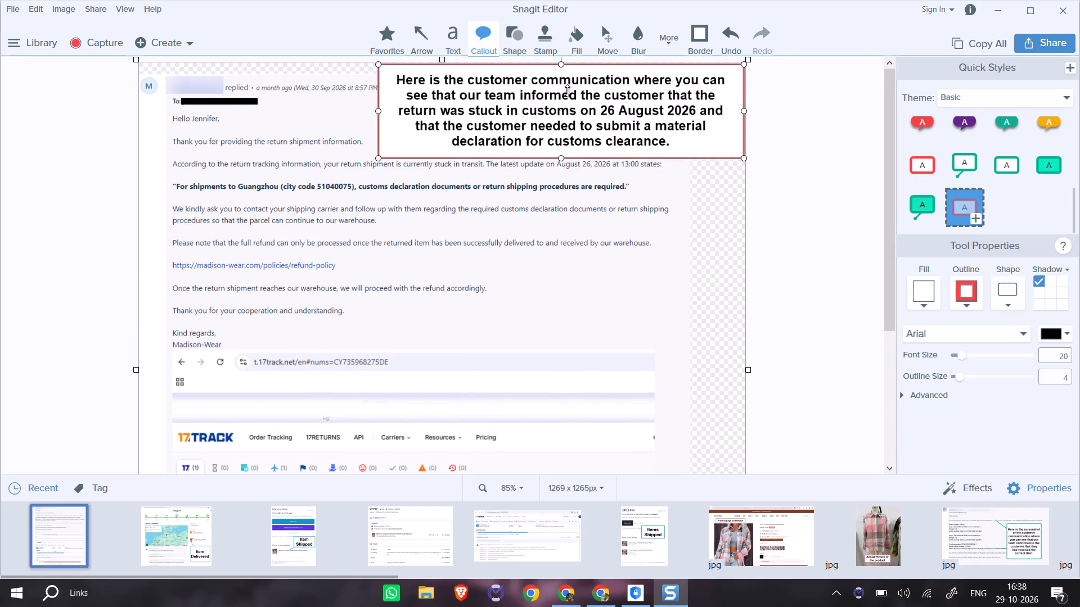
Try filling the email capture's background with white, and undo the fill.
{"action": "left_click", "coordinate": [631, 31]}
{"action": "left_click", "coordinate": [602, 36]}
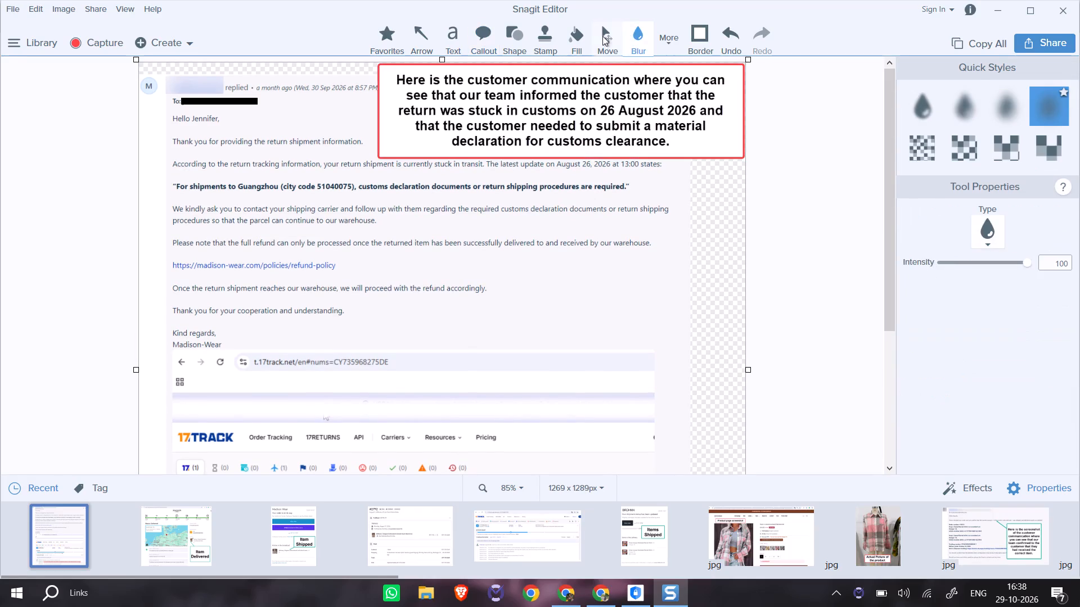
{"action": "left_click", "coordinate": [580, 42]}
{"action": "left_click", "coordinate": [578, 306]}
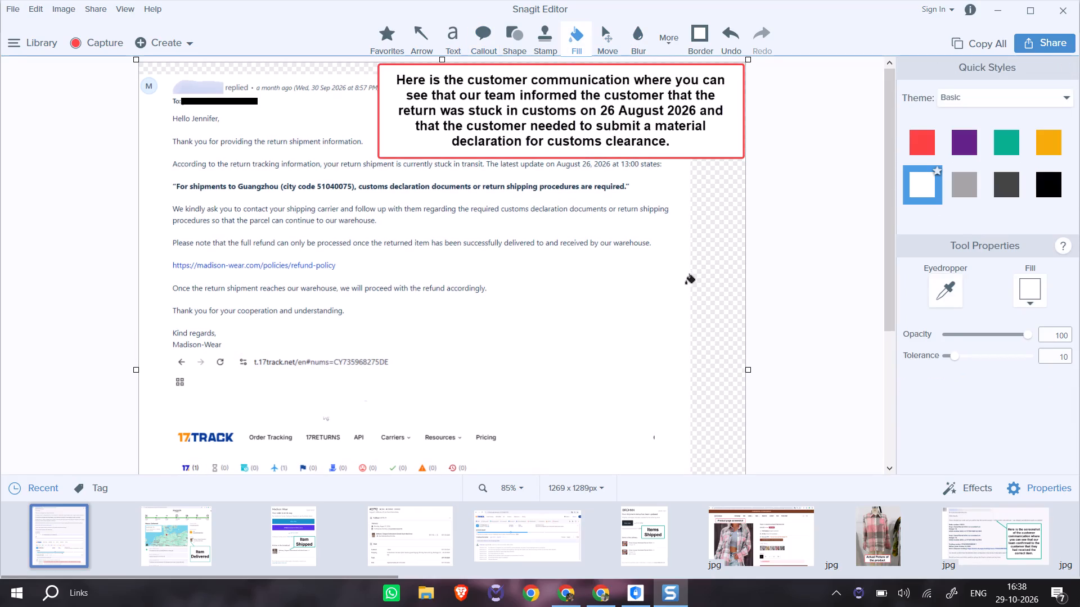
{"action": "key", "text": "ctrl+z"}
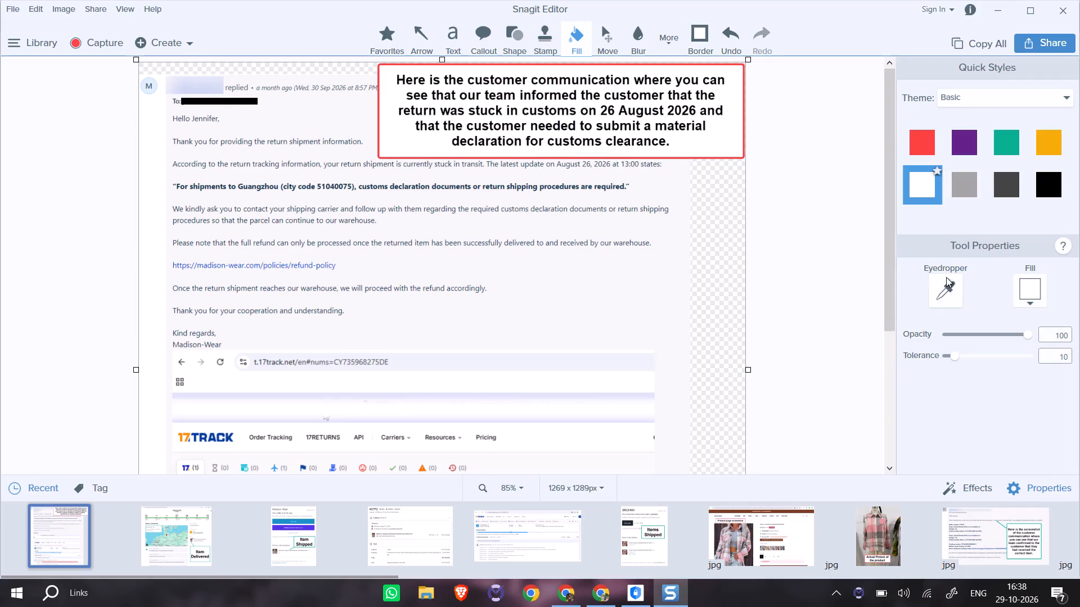
Fill the capture's transparent margin with the email's background colour sampled by the eyedropper, undoing any extra fill over the email.
{"action": "left_click", "coordinate": [944, 306]}
{"action": "left_click", "coordinate": [641, 296]}
{"action": "left_click", "coordinate": [710, 278]}
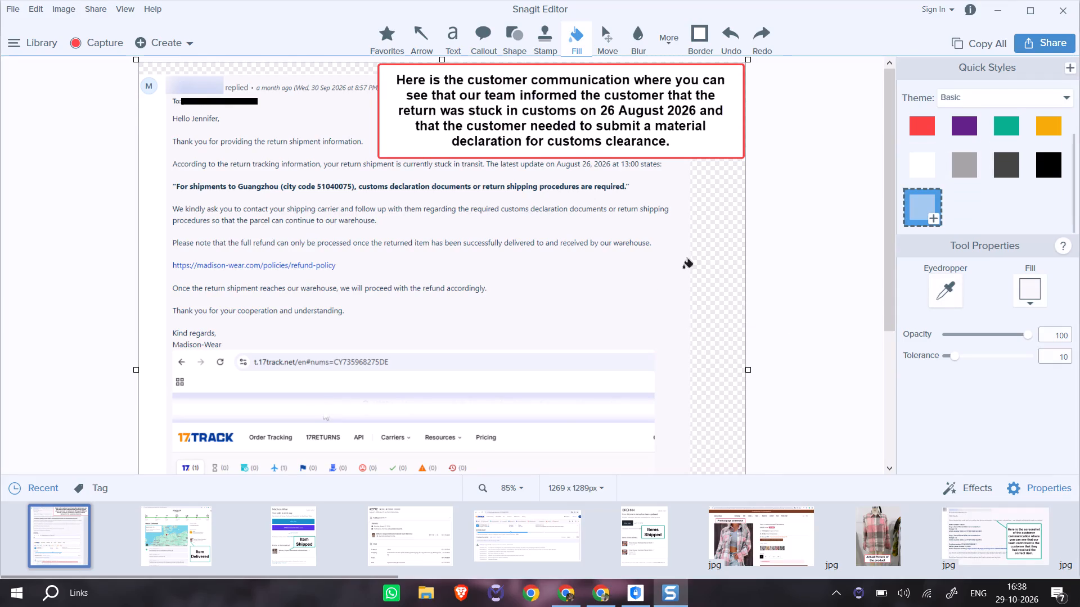
{"action": "left_click", "coordinate": [324, 74]}
{"action": "key", "text": "ctrl+z"}
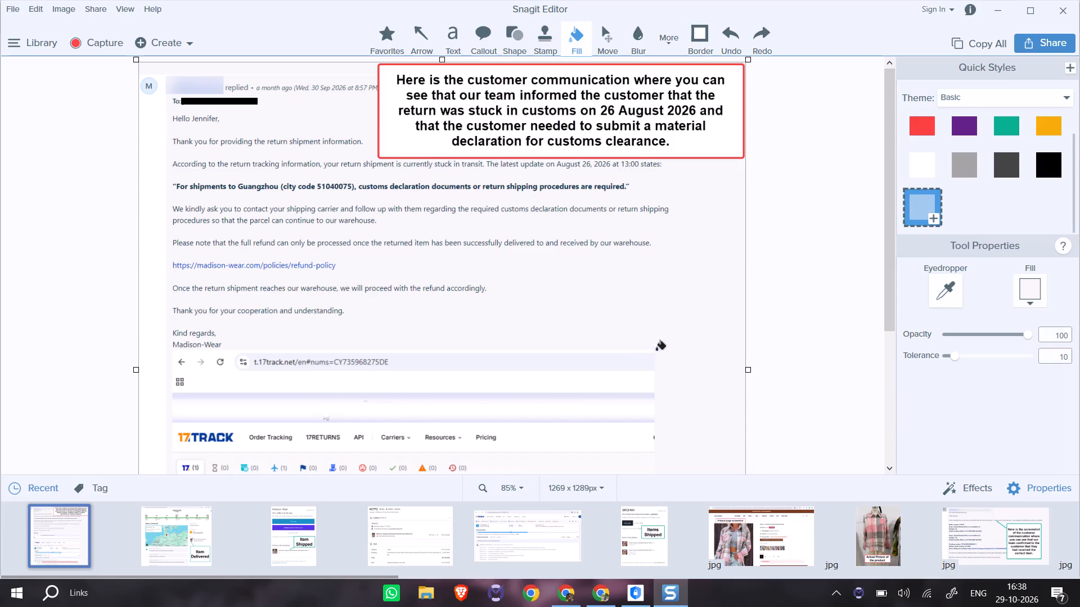
{"action": "left_click", "coordinate": [159, 542]}
{"action": "left_click", "coordinate": [295, 545]}
{"action": "left_click", "coordinate": [413, 544]}
{"action": "left_click", "coordinate": [481, 542]}
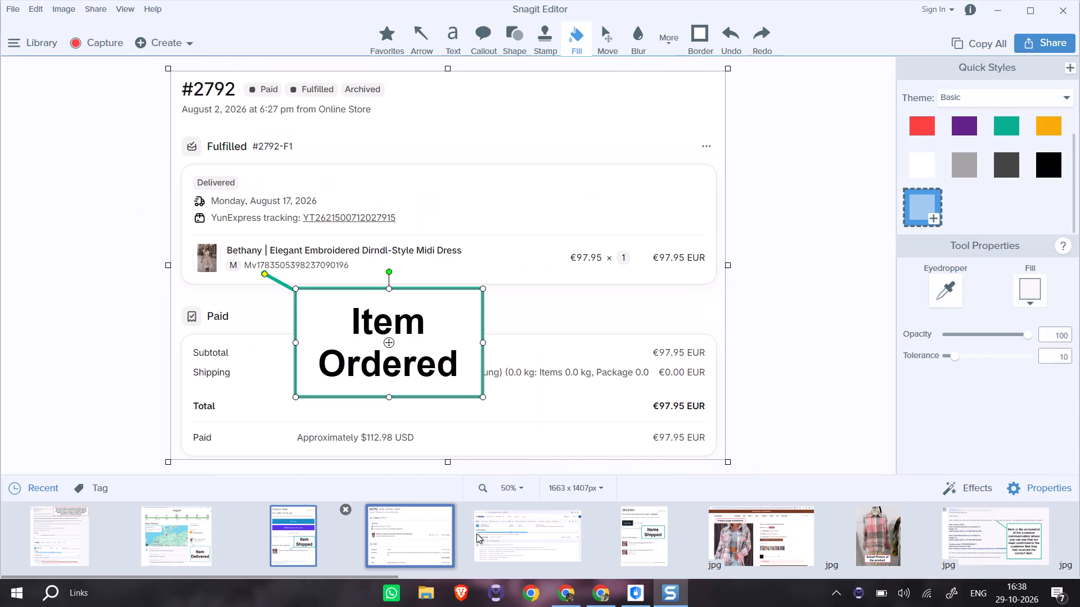
{"action": "left_click", "coordinate": [497, 526]}
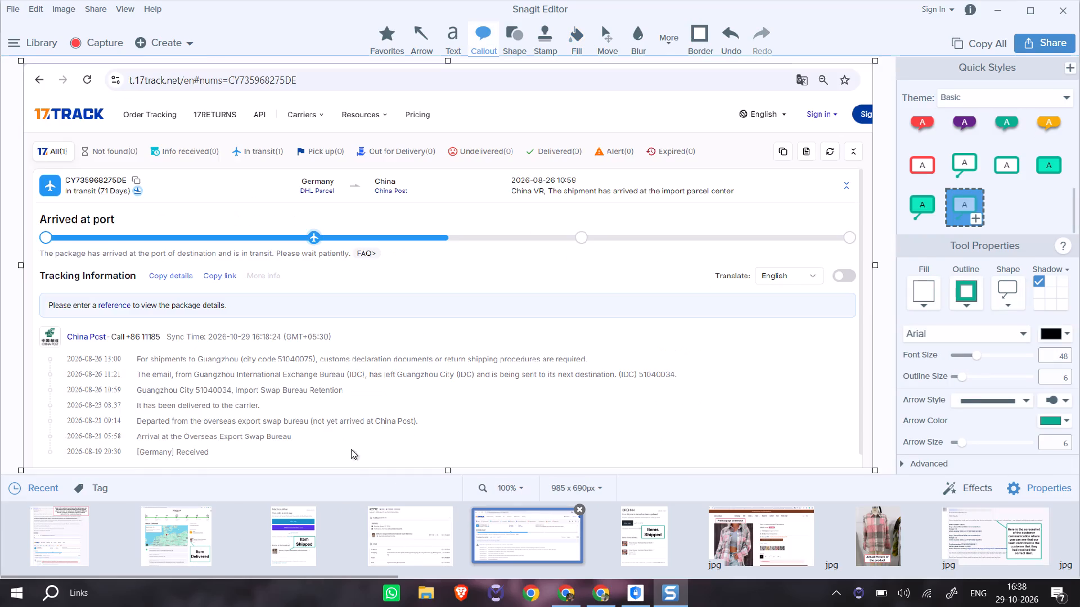
{"action": "left_click", "coordinate": [508, 46]}
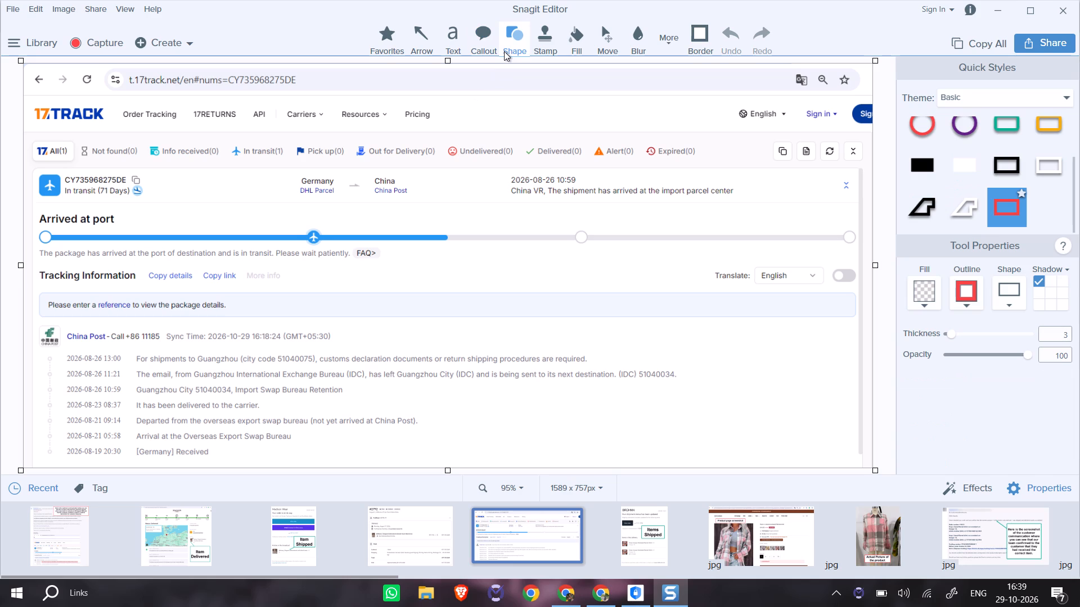
Switch to Chrome and open the DRS- October 2026 spreadsheet.
{"action": "key", "text": "alt+Tab"}
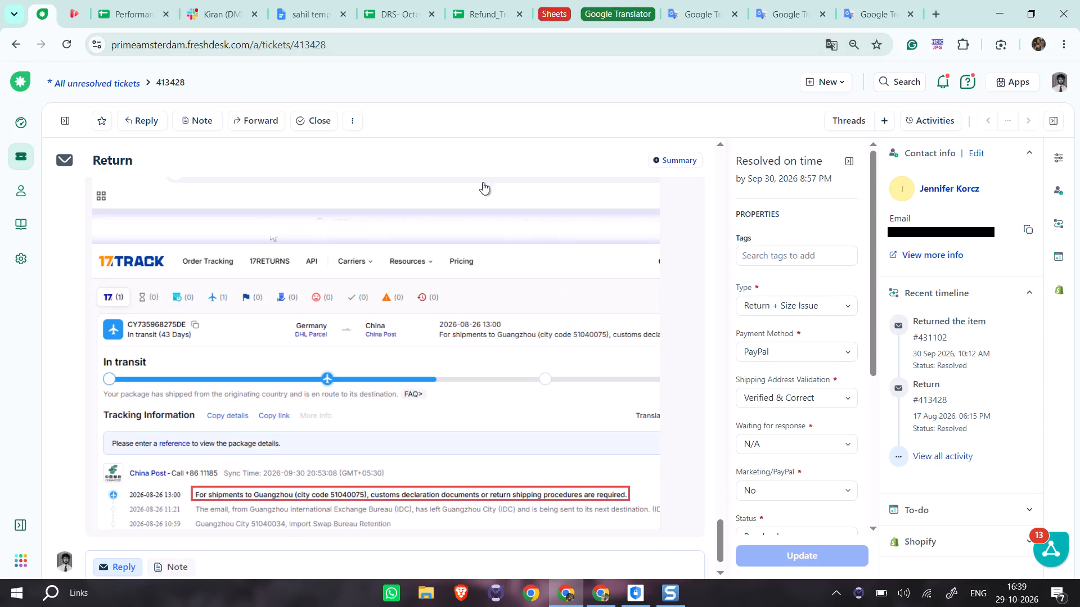
{"action": "left_click", "coordinate": [384, 15]}
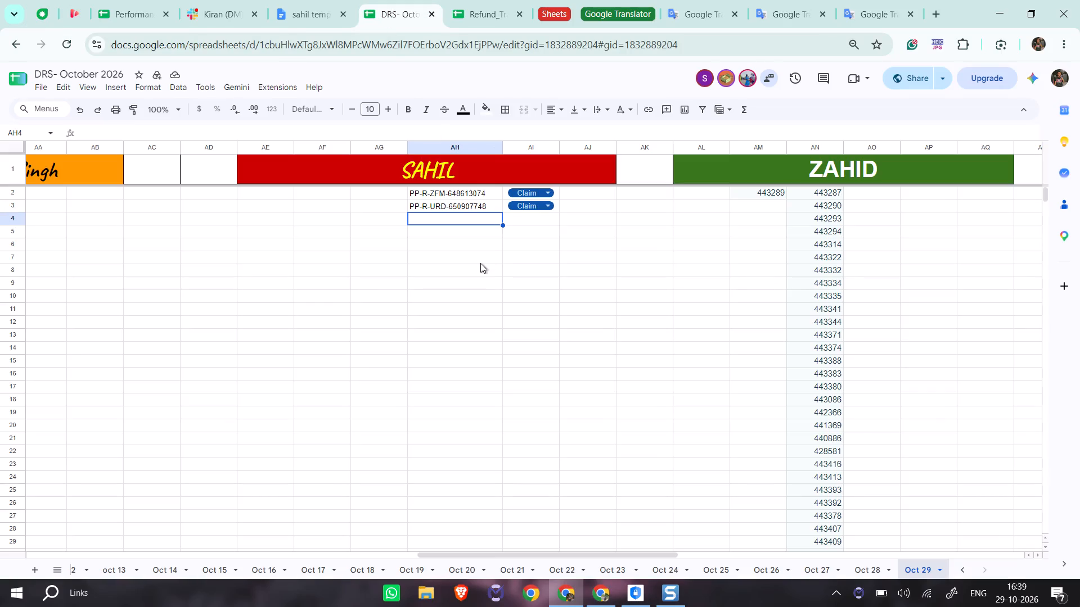
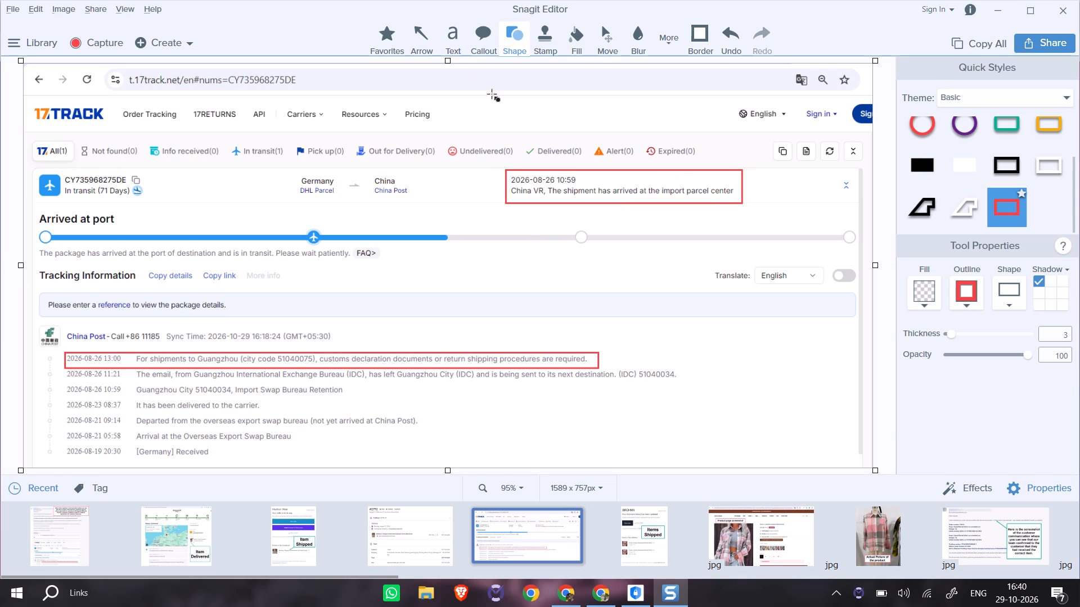
Extend the 17TRACK capture's canvas upward to about 997 px high, adding a blank margin above the browser address bar.
{"action": "left_click_drag", "start_coordinate": [448, 61], "coordinate": [459, 30]}
{"action": "left_click_drag", "start_coordinate": [459, 30], "coordinate": [489, 0]}
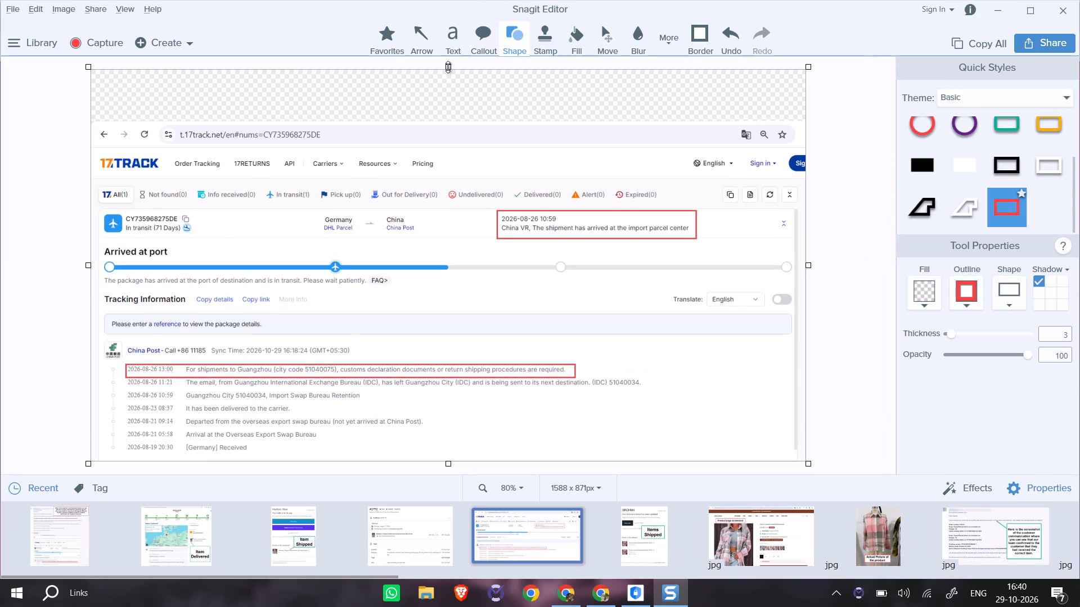
{"action": "left_click_drag", "start_coordinate": [448, 67], "coordinate": [457, 10]}
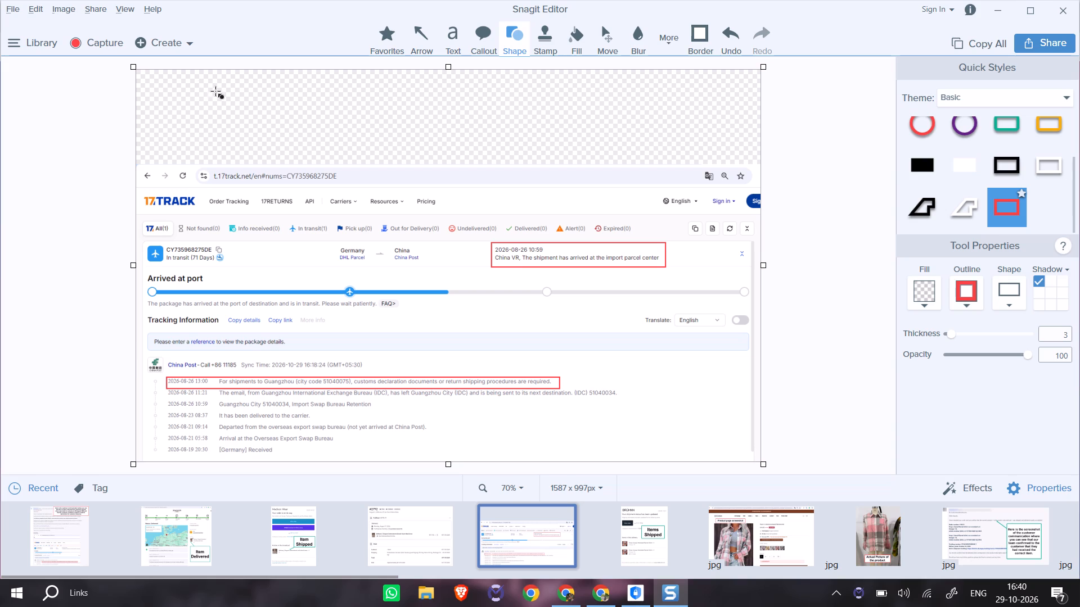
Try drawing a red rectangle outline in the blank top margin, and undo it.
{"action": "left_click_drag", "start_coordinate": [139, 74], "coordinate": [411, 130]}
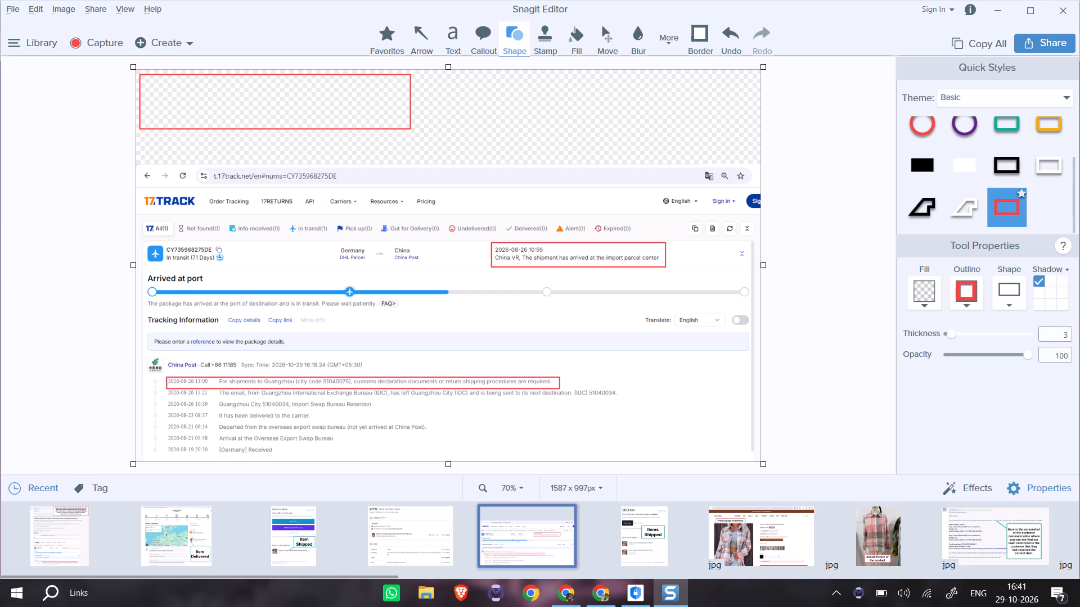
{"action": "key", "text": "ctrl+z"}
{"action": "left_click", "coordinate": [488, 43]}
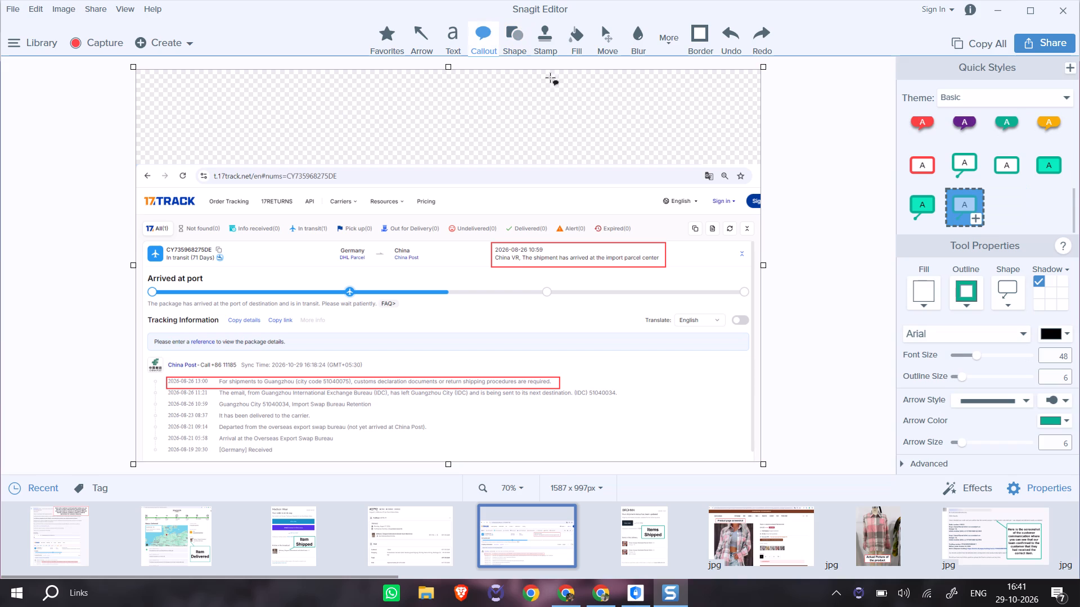
Fill the transparent margin above the 17TRACK page with white.
{"action": "left_click", "coordinate": [569, 44]}
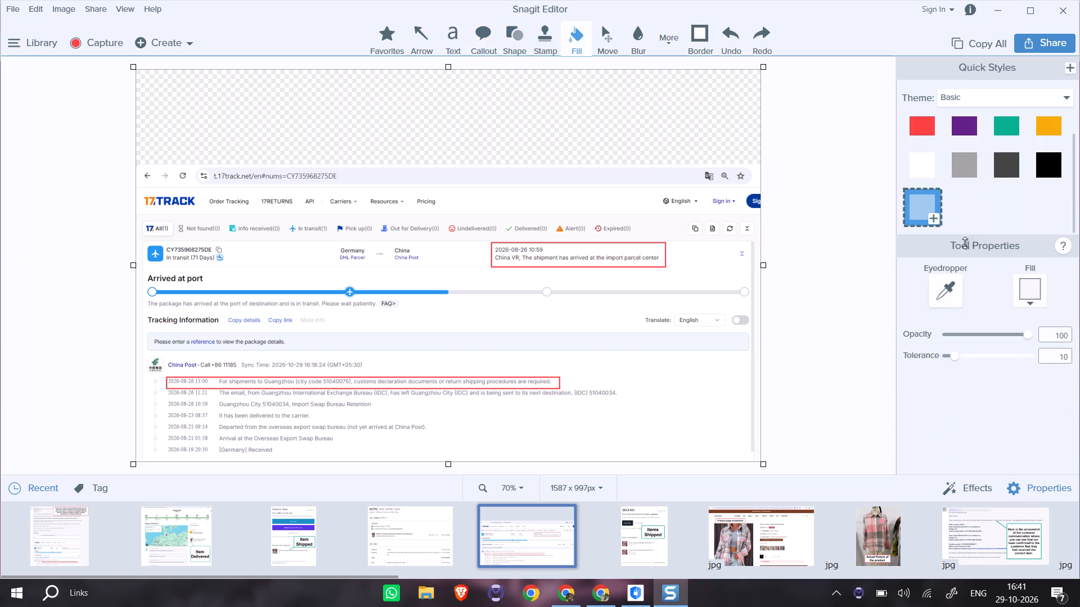
{"action": "left_click", "coordinate": [925, 164]}
{"action": "left_click", "coordinate": [584, 98]}
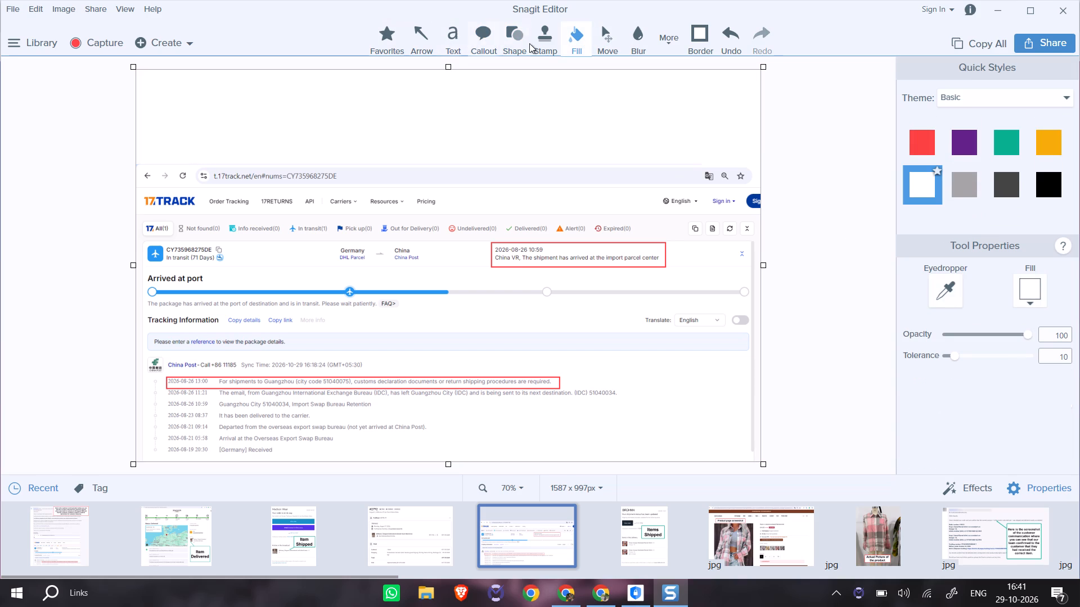
Draw a red-outlined white callout box spanning nearly the full width and height of the white top margin.
{"action": "left_click", "coordinate": [491, 40]}
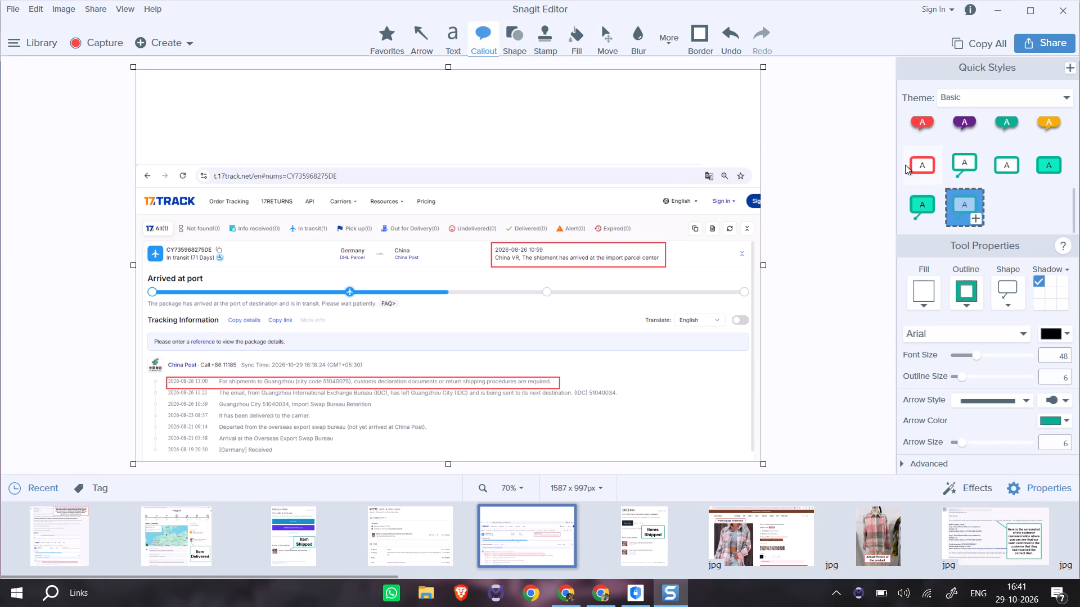
{"action": "left_click", "coordinate": [905, 165]}
{"action": "left_click_drag", "start_coordinate": [141, 74], "coordinate": [564, 175]}
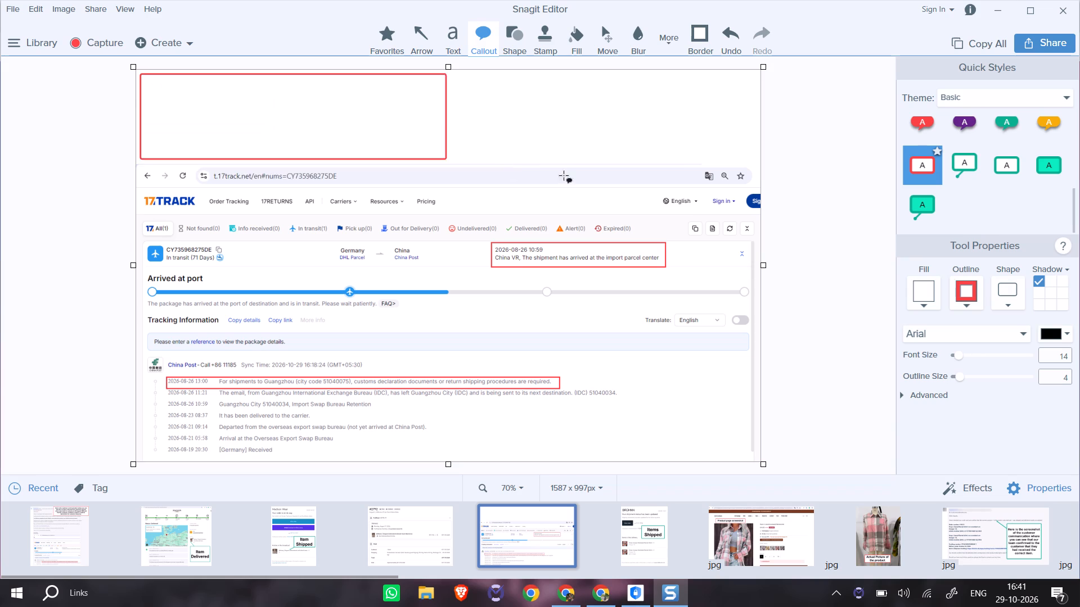
{"action": "left_click_drag", "start_coordinate": [564, 175], "coordinate": [754, 162]}
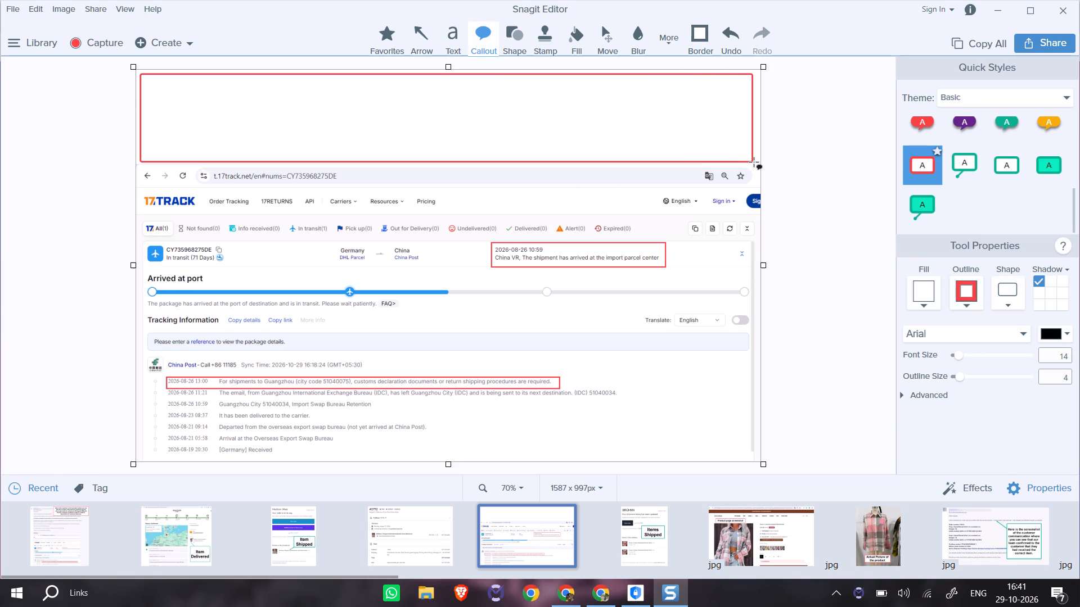
{"action": "left_click_drag", "start_coordinate": [754, 162], "coordinate": [755, 166]}
Paste the copied explanation beginning "Here is the screenshot of the return tracking" into the red callout and set its font size to 20.
{"action": "triple_click", "coordinate": [476, 116]}
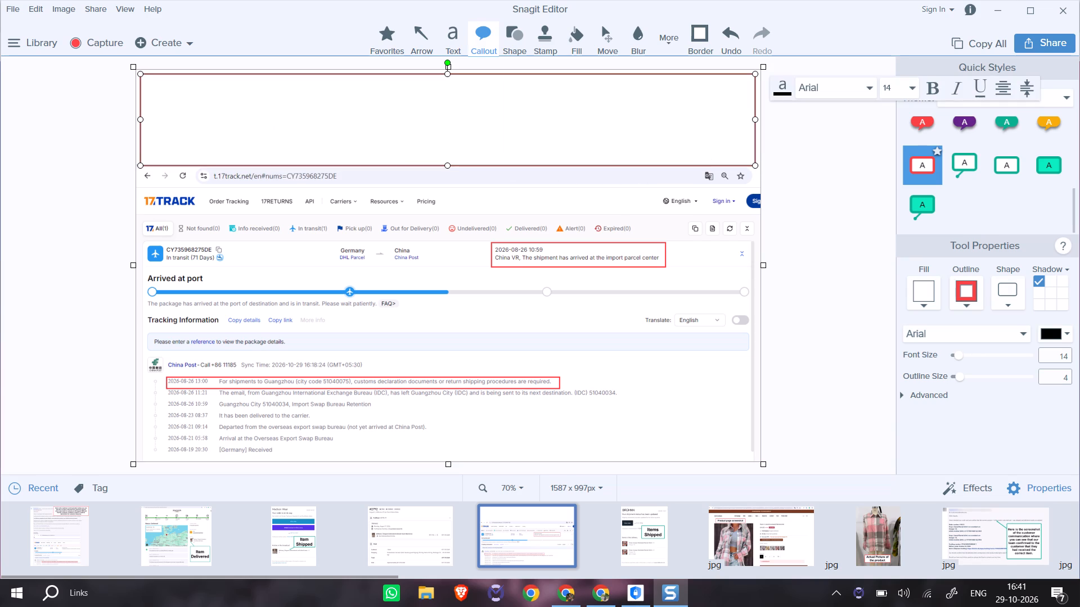
{"action": "double_click", "coordinate": [462, 118]}
{"action": "key", "text": "ctrl+v"}
{"action": "key", "text": "ctrl+a"}
{"action": "left_click", "coordinate": [898, 89]}
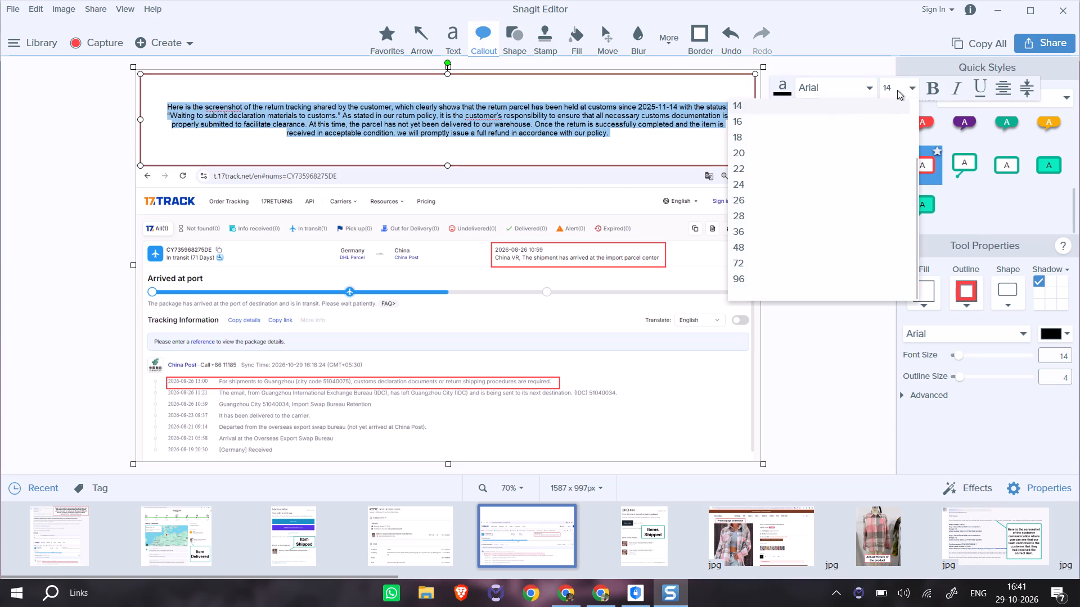
{"action": "left_click", "coordinate": [751, 156]}
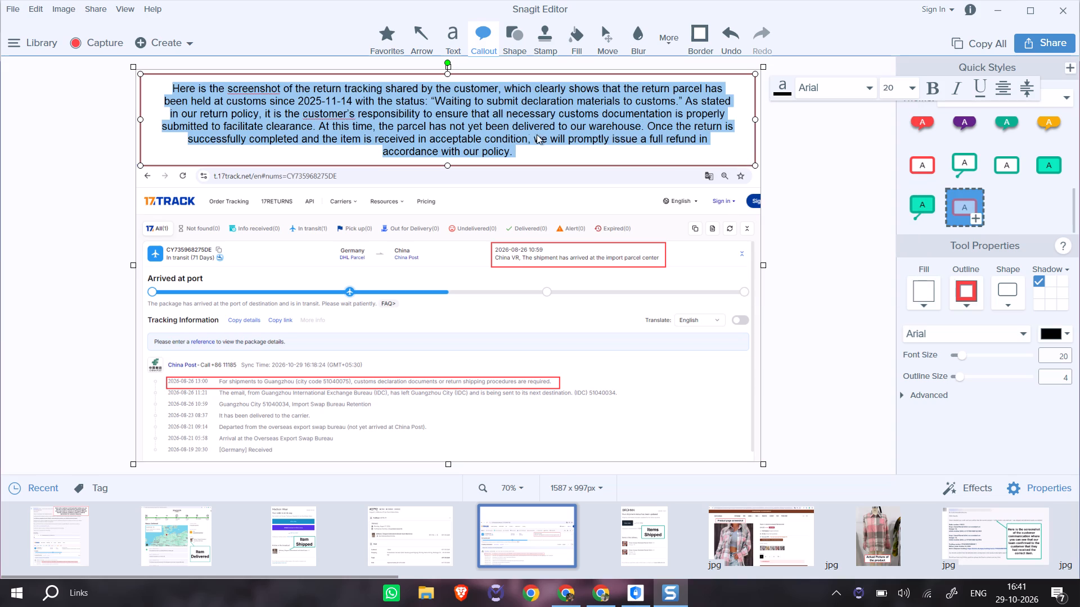
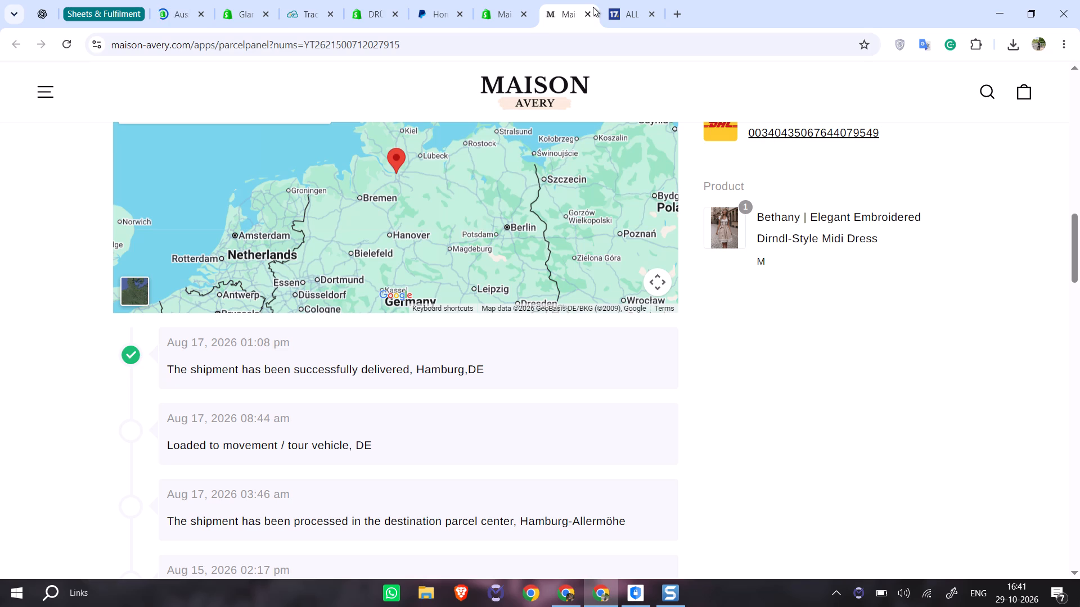
Copy the 2026-08-26 date from the 17TRACK page and replace the date after "held at customs since" in the Snagit callout.
{"action": "key", "text": "ctrl+w"}
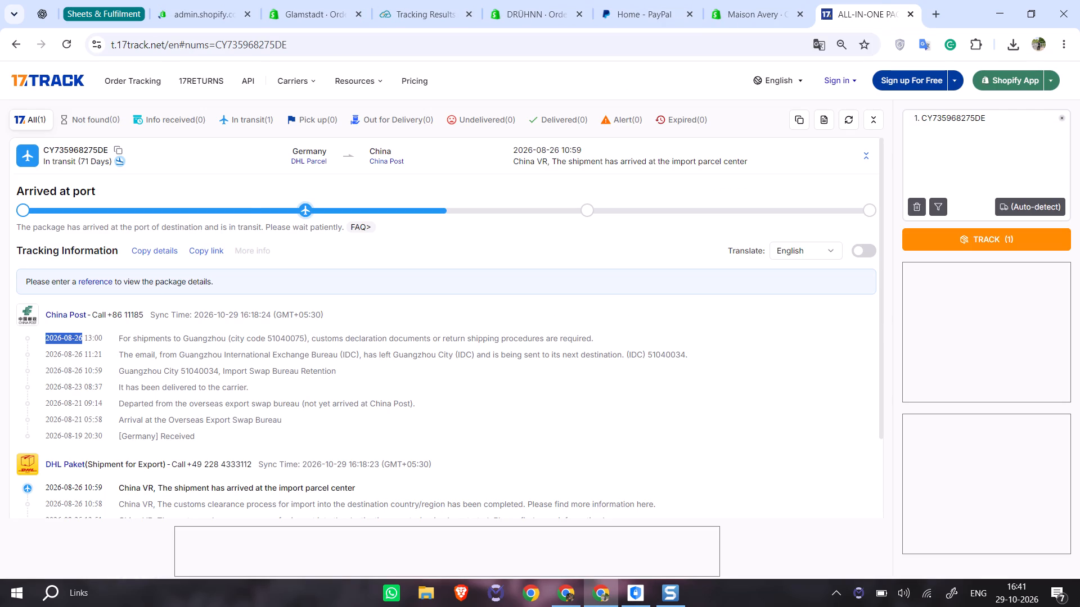
{"action": "key", "text": "ctrl+c"}
{"action": "key", "text": "ctrl+c"}
{"action": "key", "text": "alt+Tab"}
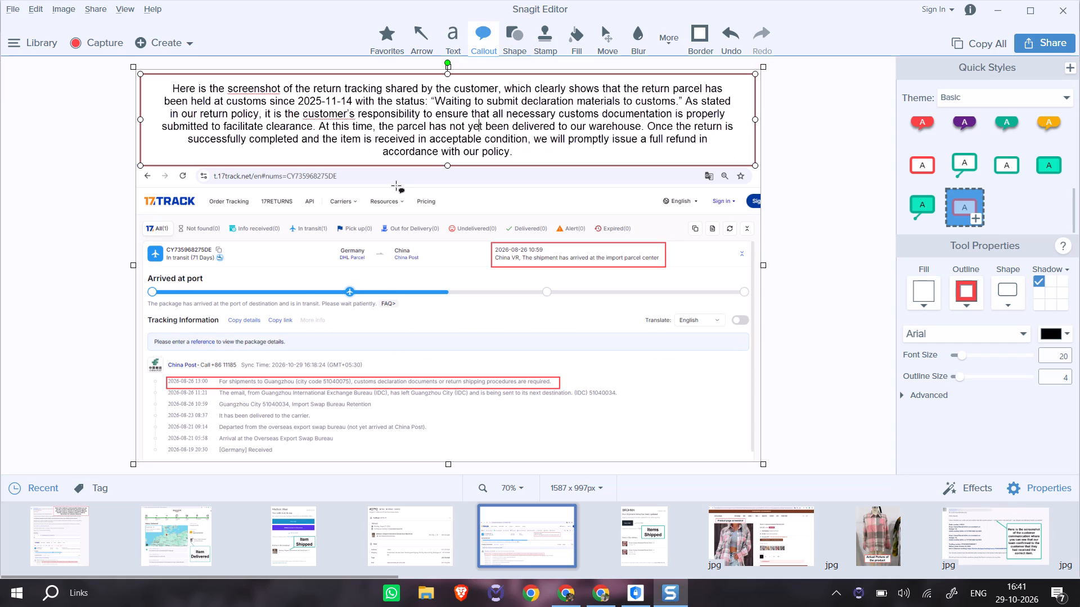
{"action": "left_click_drag", "start_coordinate": [298, 103], "coordinate": [346, 103]}
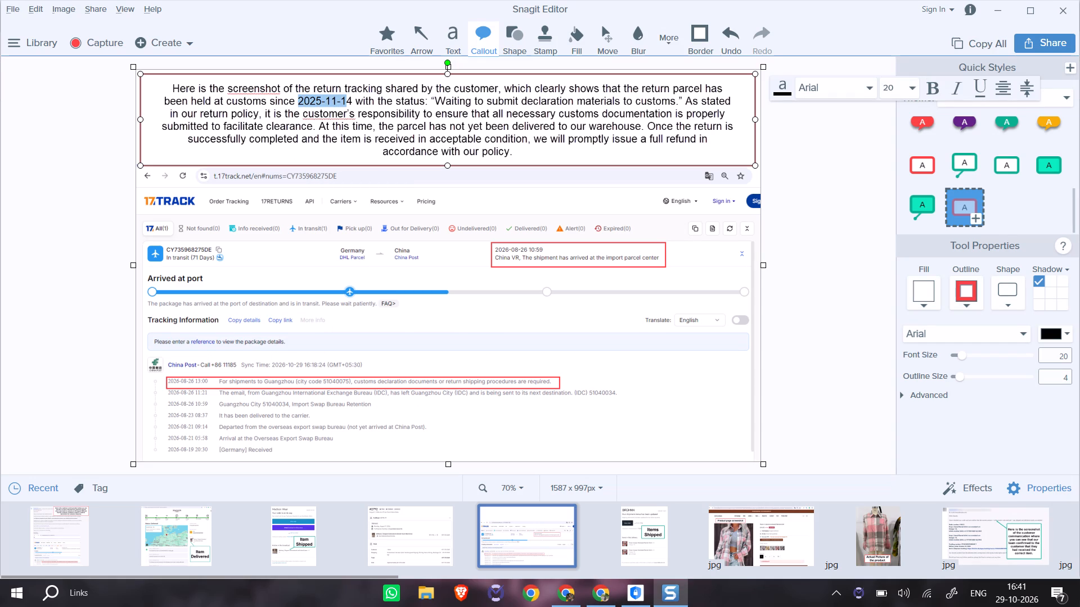
{"action": "left_click_drag", "start_coordinate": [346, 103], "coordinate": [352, 102]}
{"action": "key", "text": "ctrl+b"}
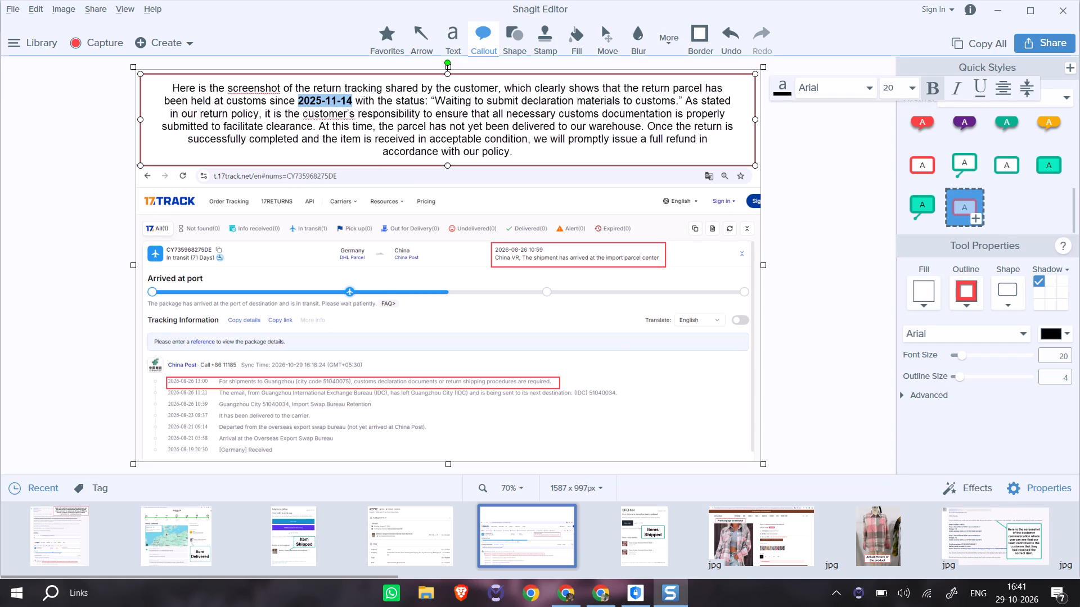
{"action": "left_click", "coordinate": [408, 107]}
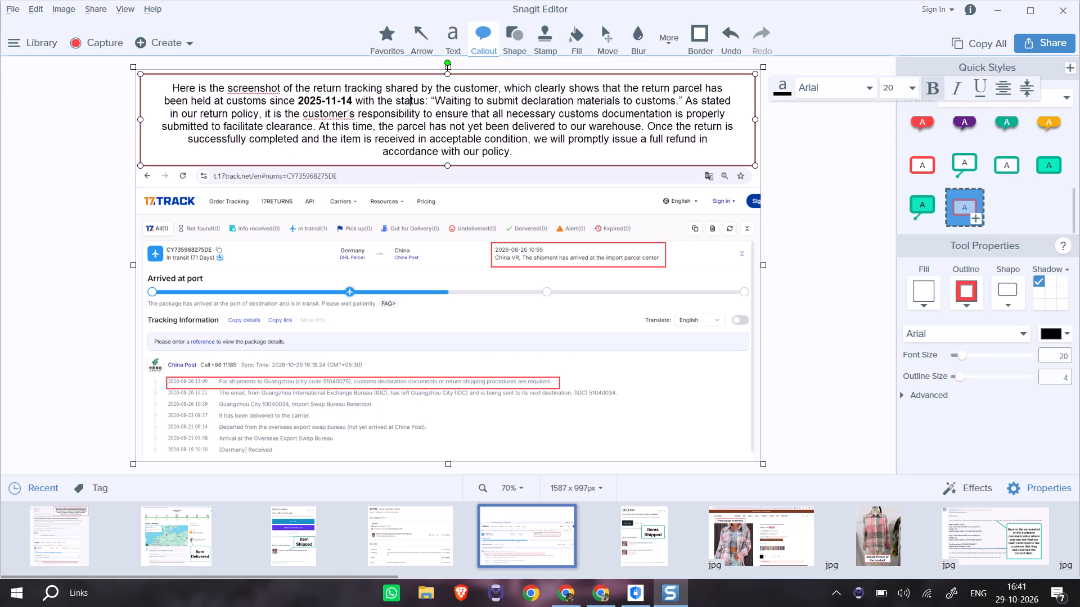
{"action": "key", "text": "ctrl+z"}
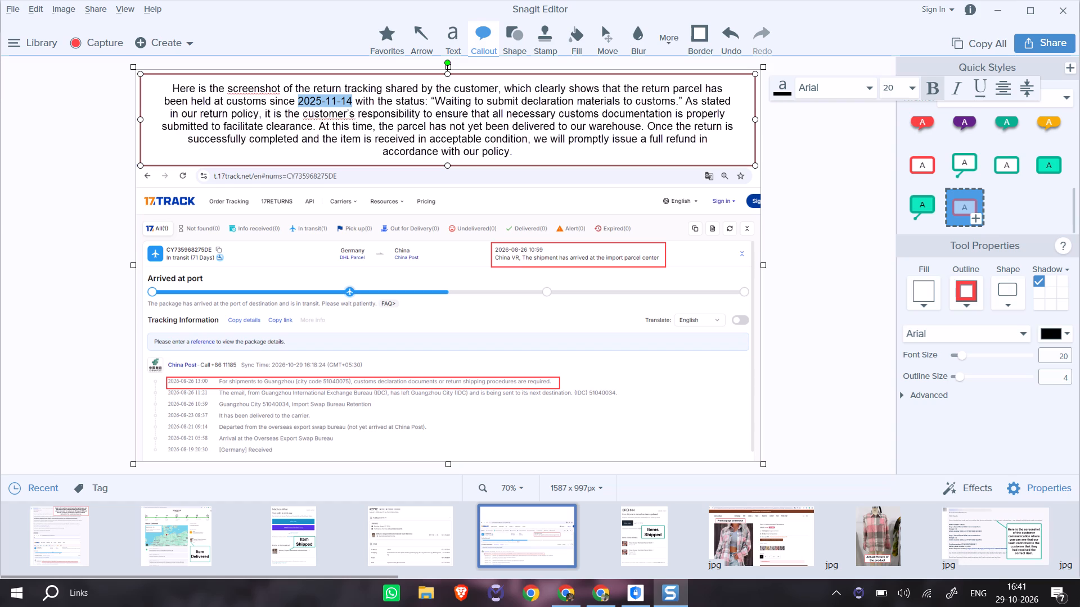
{"action": "key", "text": "ctrl+shift+v"}
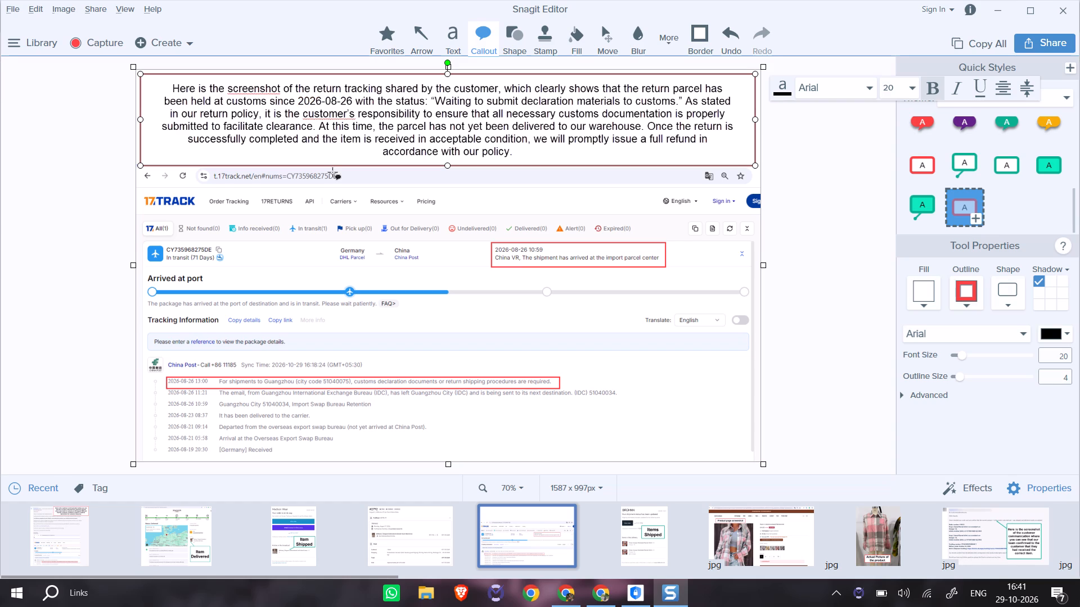
Make all of the callout's explanation text bold.
{"action": "left_click", "coordinate": [344, 138]}
{"action": "key", "text": "ctrl+a"}
{"action": "key", "text": "ctrl+b"}
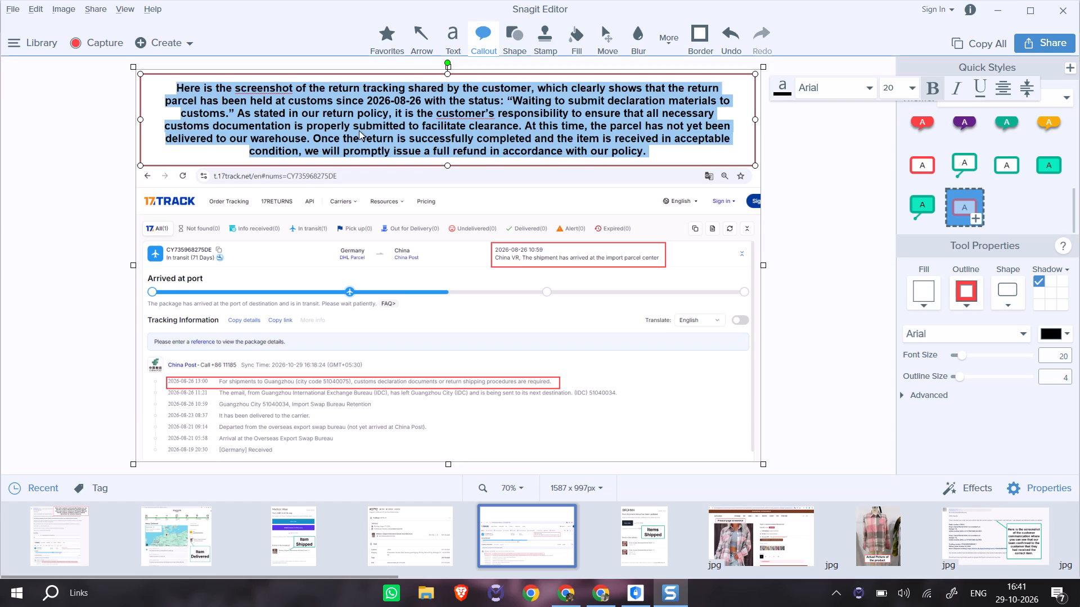
{"action": "left_click", "coordinate": [400, 120]}
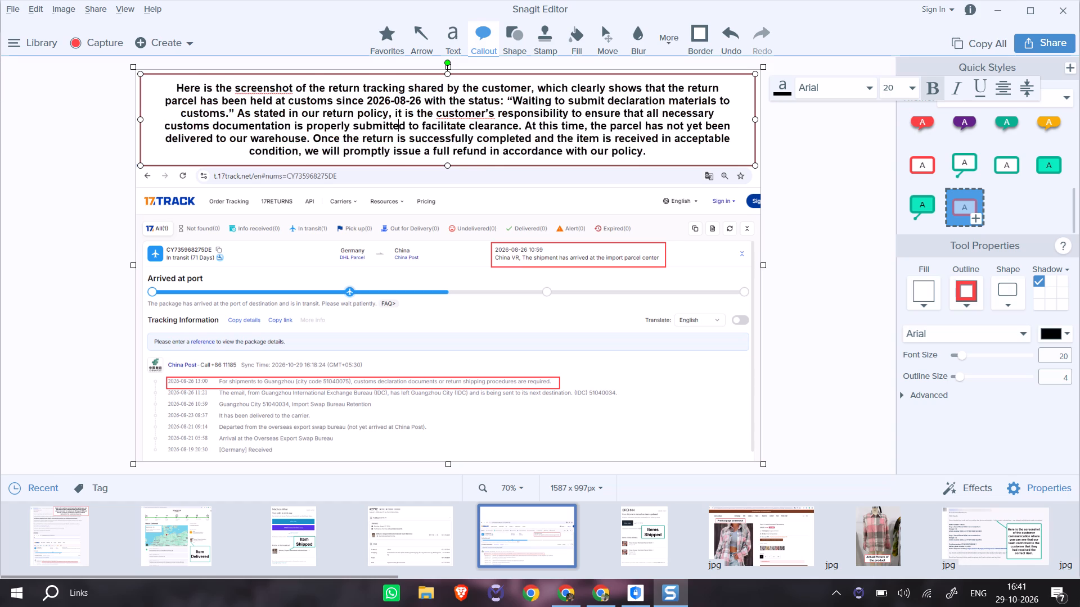
Set the callout phrase from "the return parcel has been held" through "declaration materials to customs" to size 24 and underline it.
{"action": "left_click_drag", "start_coordinate": [665, 84], "coordinate": [673, 89]}
{"action": "left_click_drag", "start_coordinate": [673, 89], "coordinate": [238, 112]}
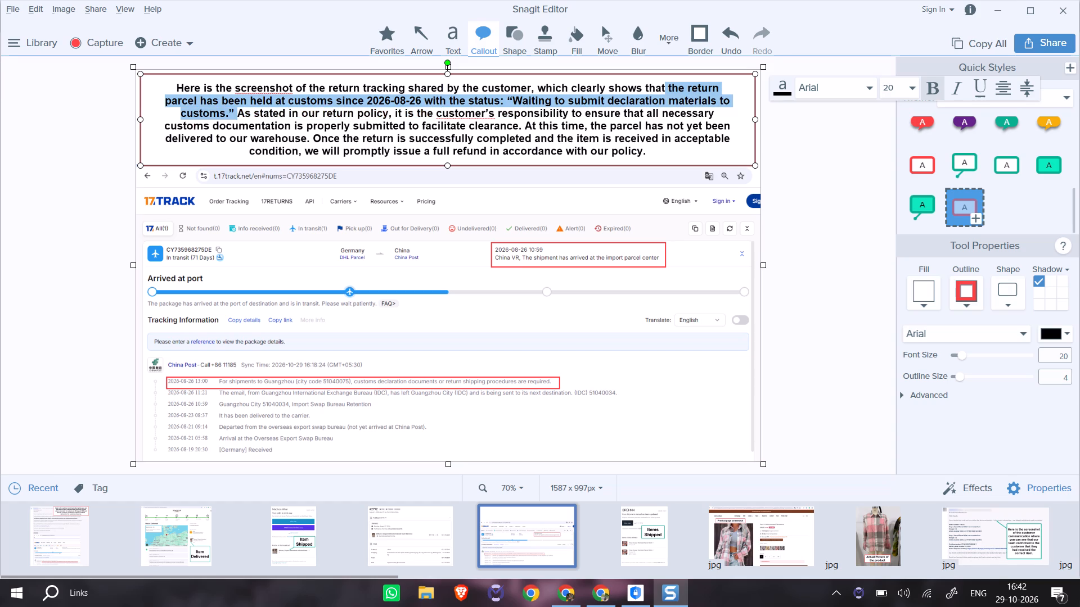
{"action": "left_click_drag", "start_coordinate": [238, 112], "coordinate": [226, 112]}
{"action": "left_click", "coordinate": [901, 85]}
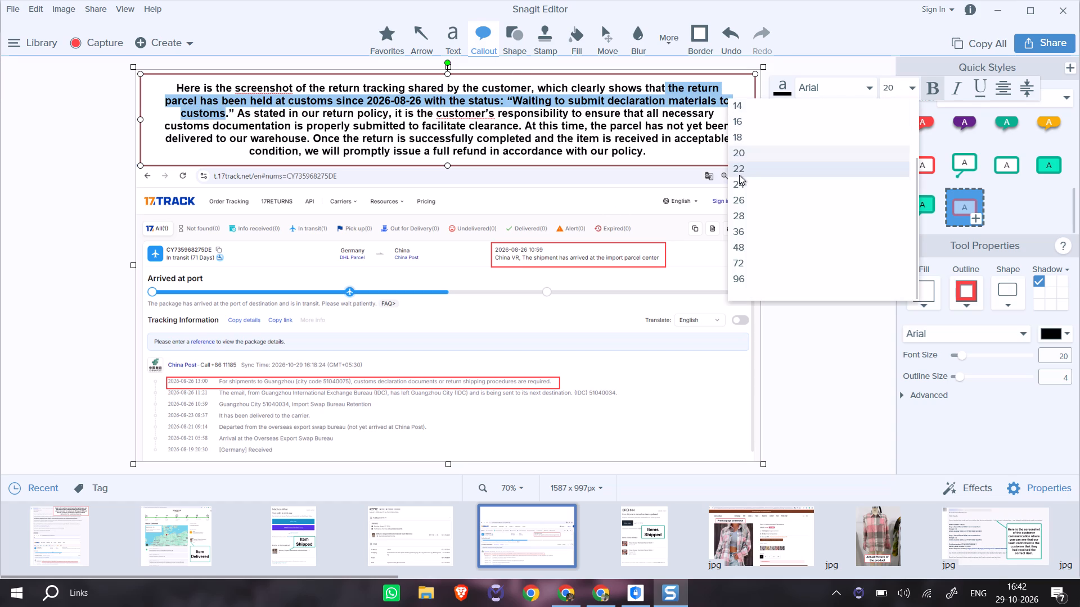
{"action": "left_click", "coordinate": [739, 173]}
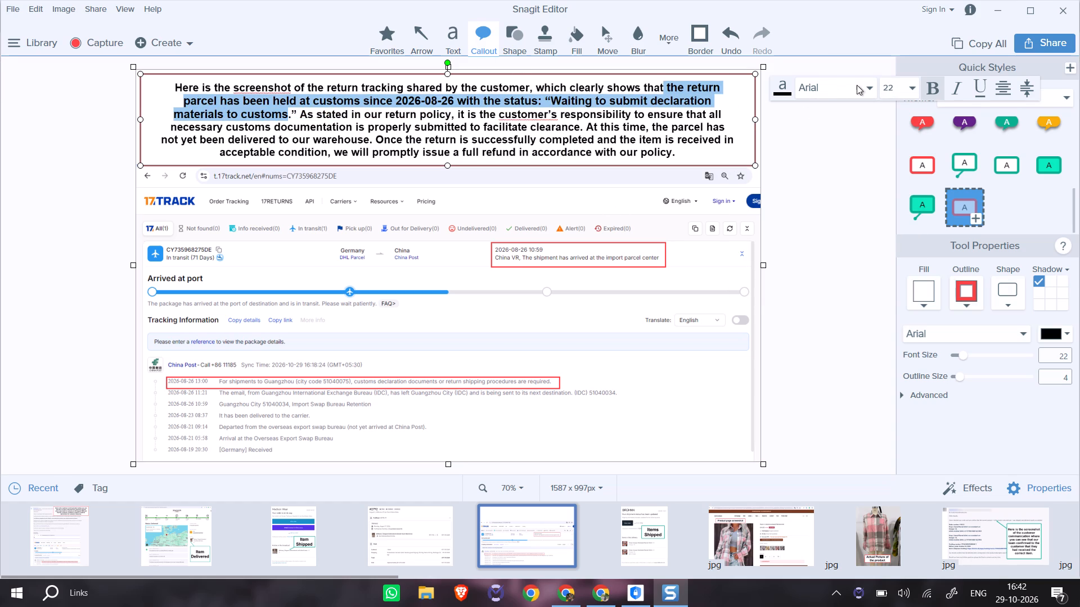
{"action": "left_click", "coordinate": [906, 89]}
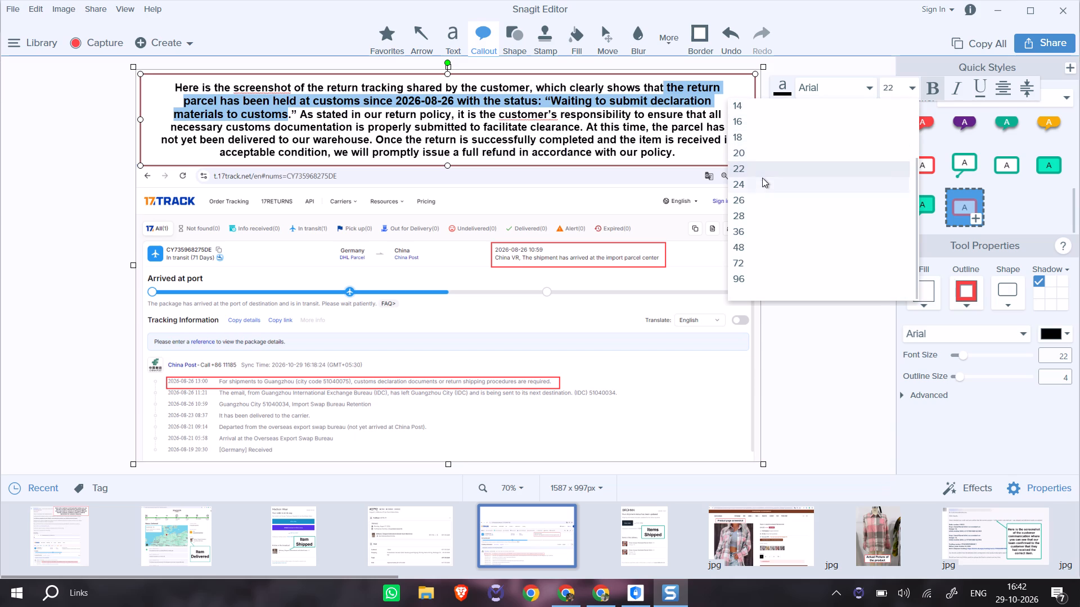
{"action": "left_click", "coordinate": [762, 178]}
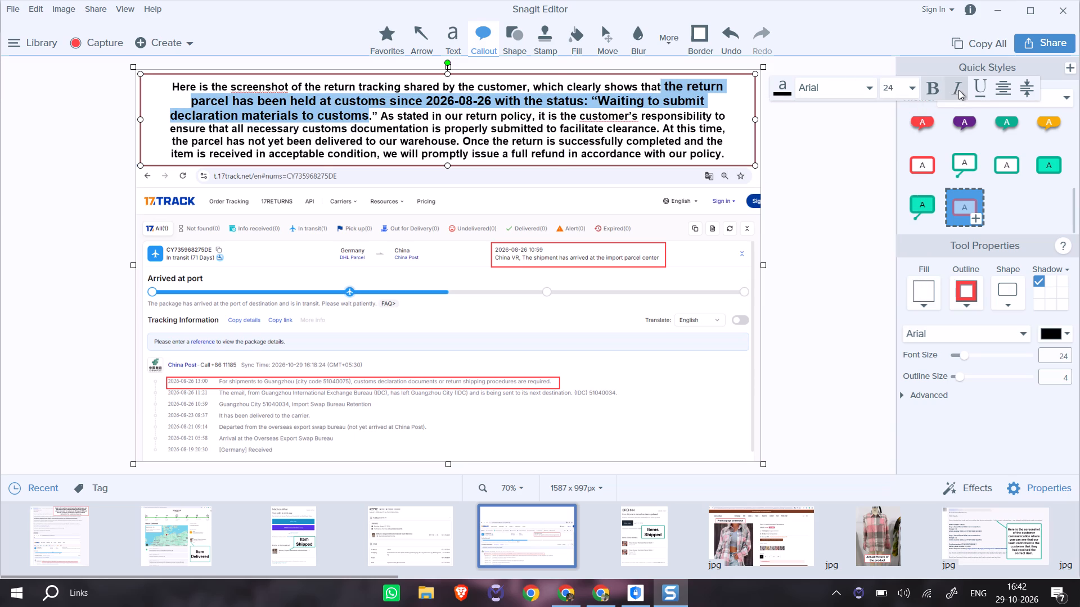
{"action": "left_click", "coordinate": [976, 90]}
{"action": "left_click", "coordinate": [646, 184]}
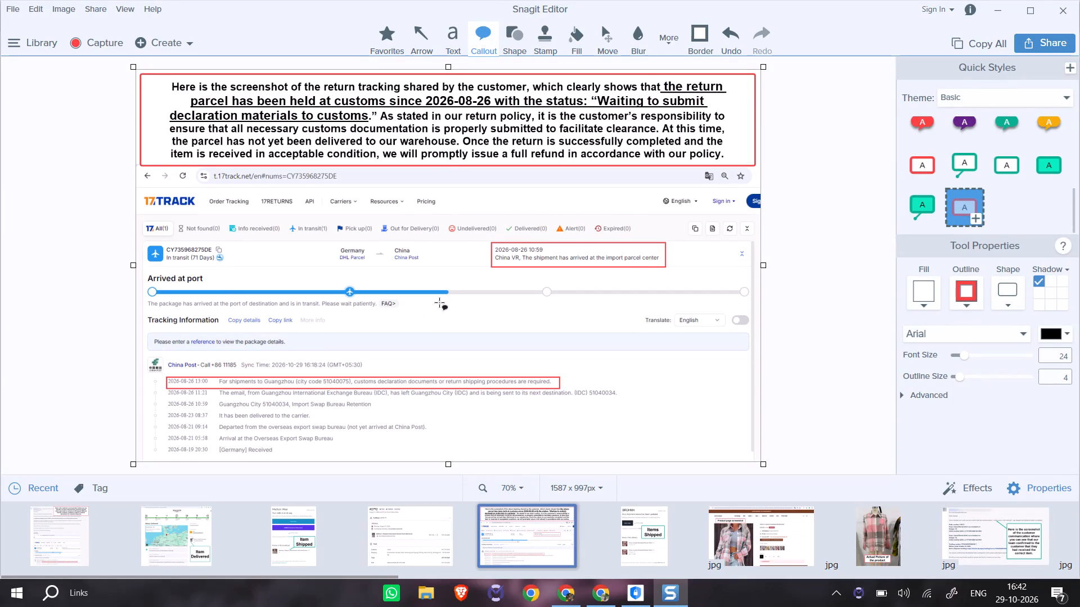
Draw two dashed red arrows from a shared point on the callout's bottom edge to the two red-boxed 2026-08-26 tracking entries.
{"action": "left_click", "coordinate": [414, 30]}
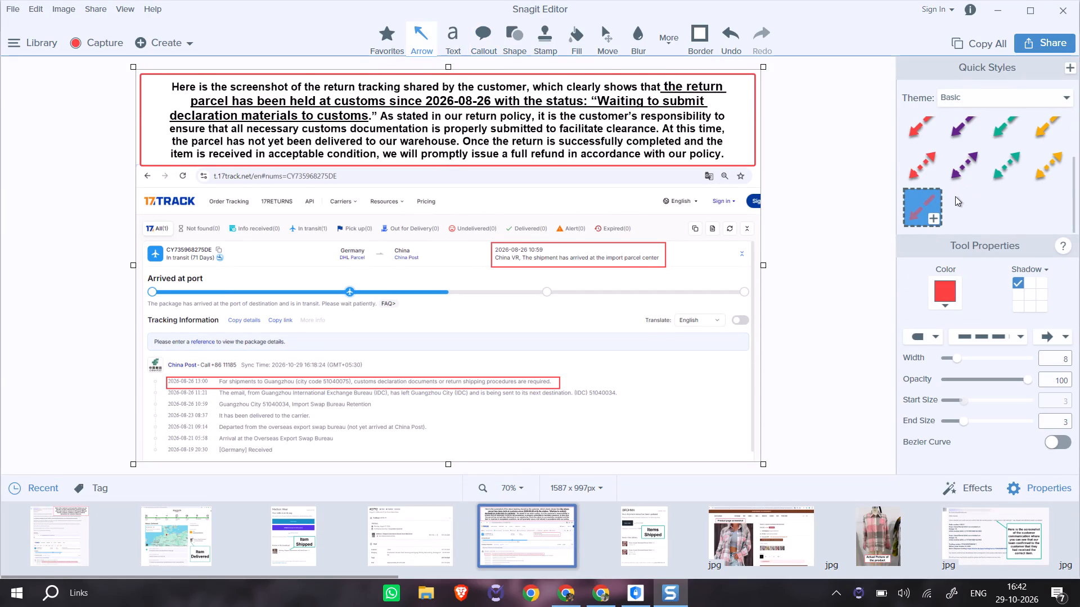
{"action": "left_click_drag", "start_coordinate": [383, 167], "coordinate": [260, 376]}
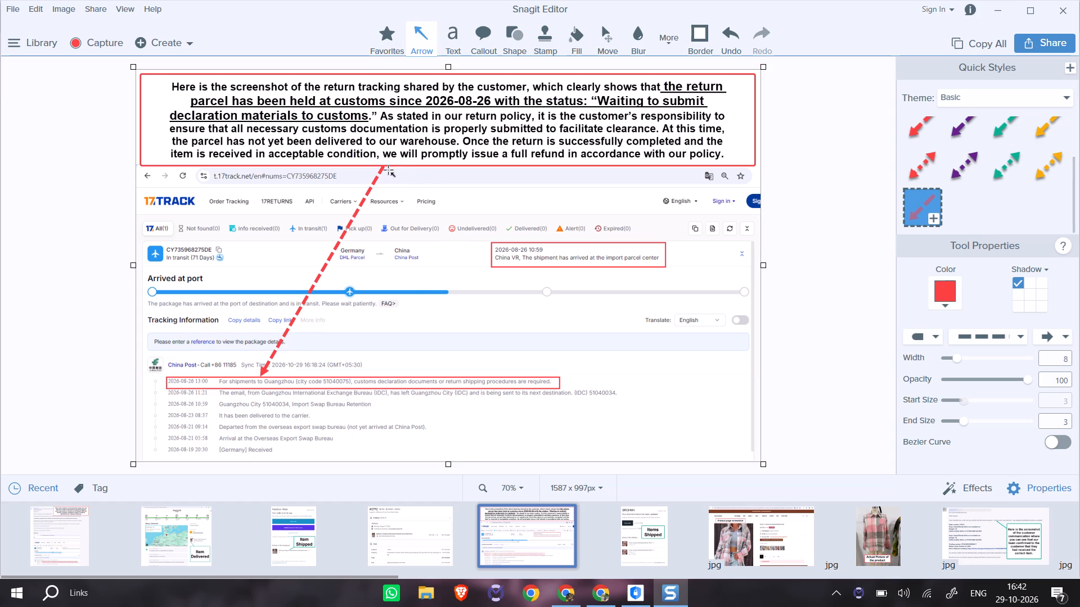
{"action": "left_click_drag", "start_coordinate": [387, 167], "coordinate": [518, 238]}
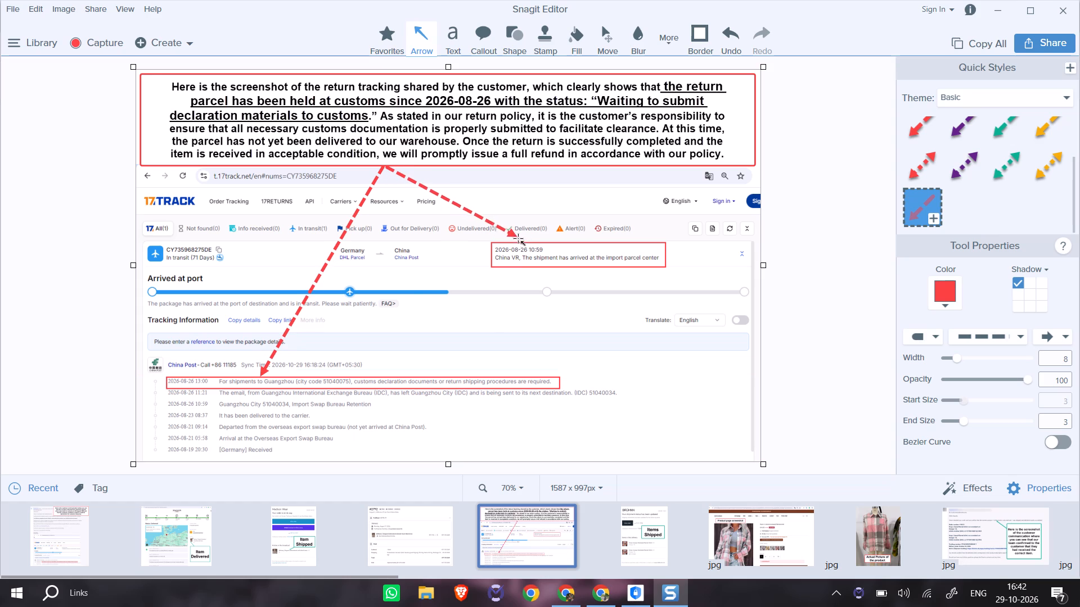
{"action": "left_click_drag", "start_coordinate": [518, 238], "coordinate": [520, 241]}
{"action": "left_click", "coordinate": [388, 167]}
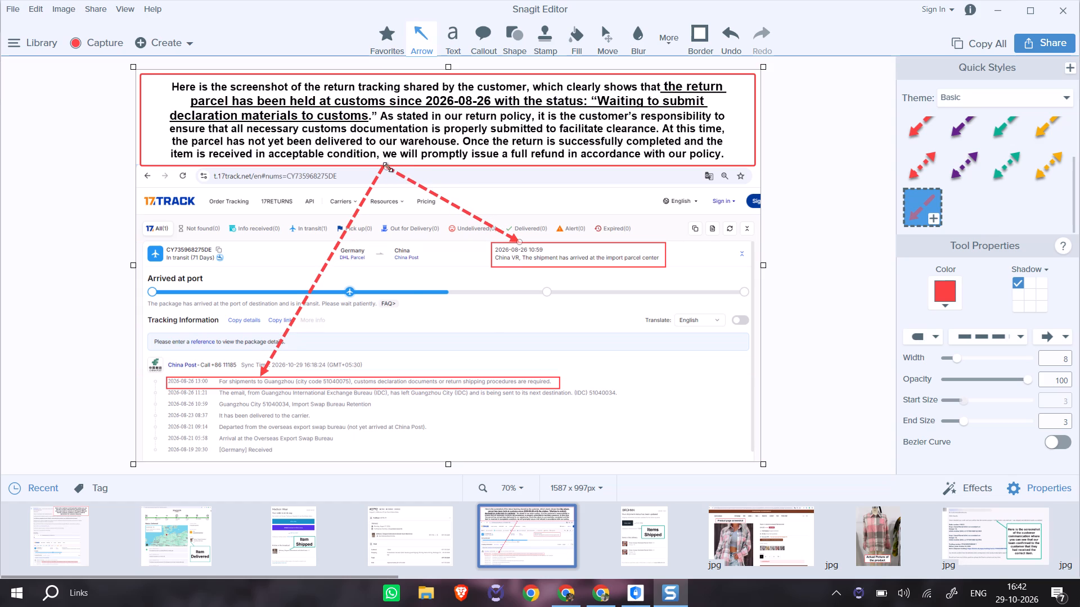
{"action": "left_click_drag", "start_coordinate": [388, 167], "coordinate": [441, 169]}
{"action": "left_click", "coordinate": [381, 171]}
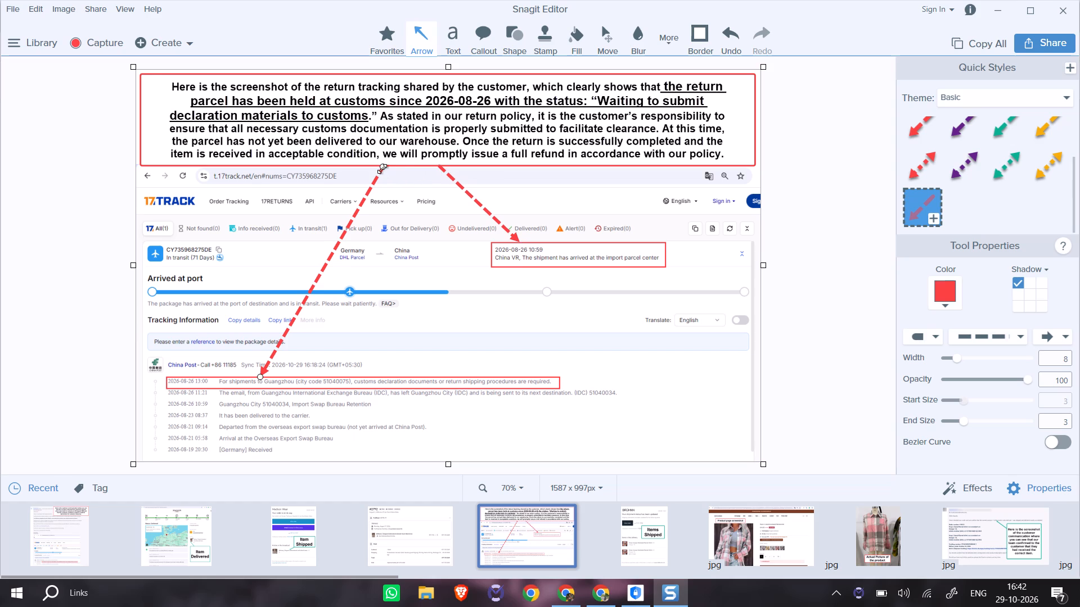
{"action": "left_click_drag", "start_coordinate": [382, 169], "coordinate": [439, 167]}
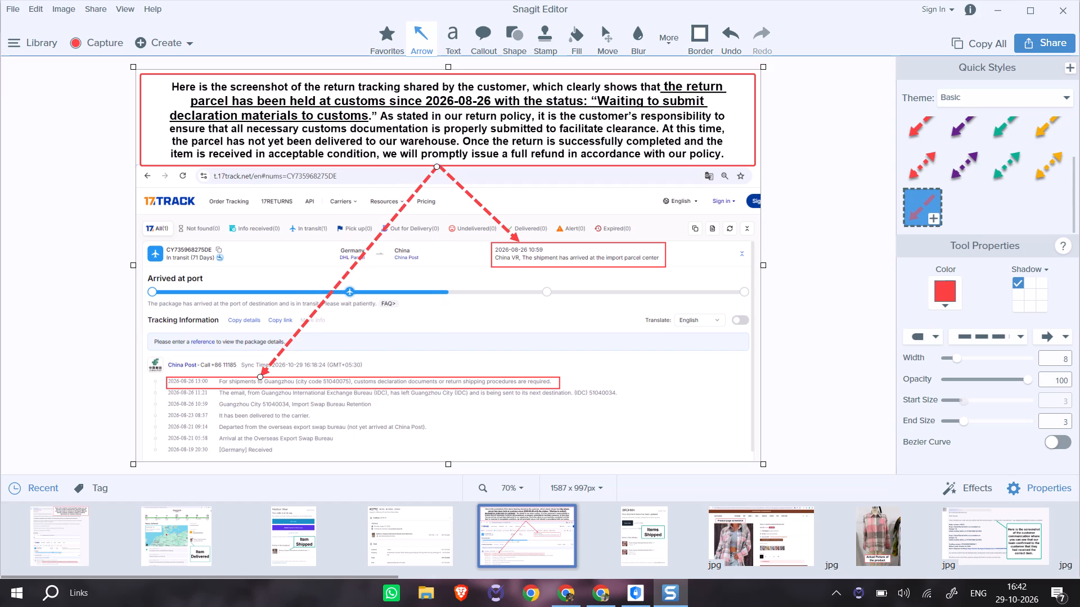
{"action": "left_click", "coordinate": [465, 196]}
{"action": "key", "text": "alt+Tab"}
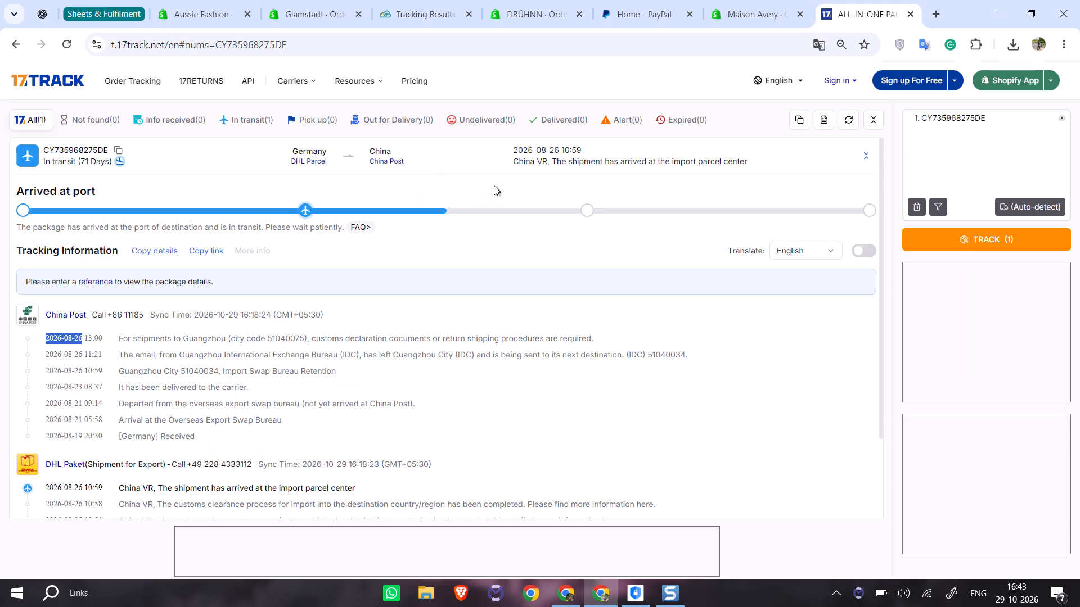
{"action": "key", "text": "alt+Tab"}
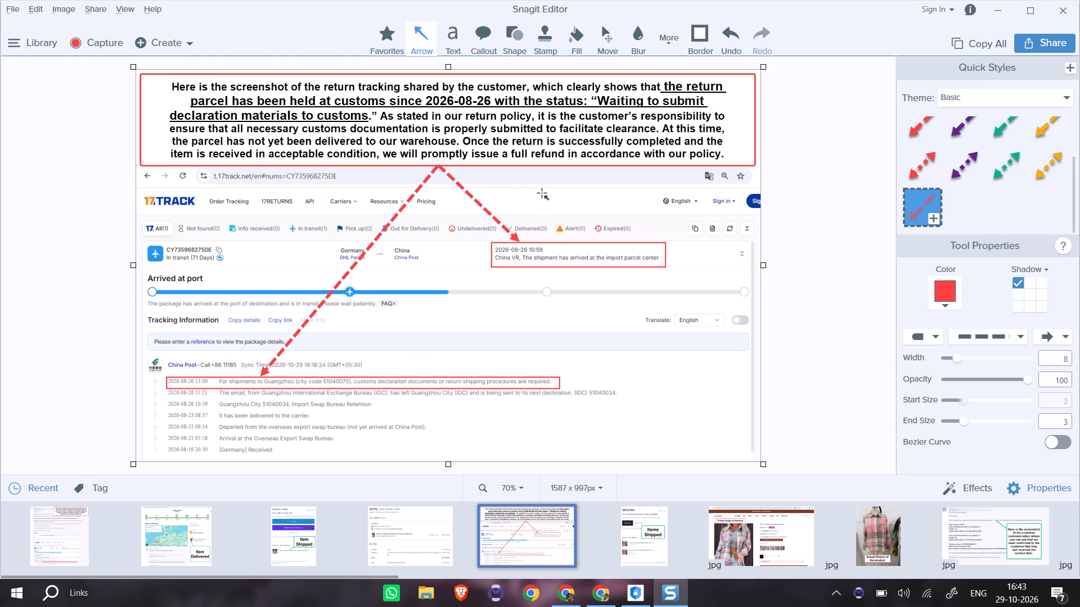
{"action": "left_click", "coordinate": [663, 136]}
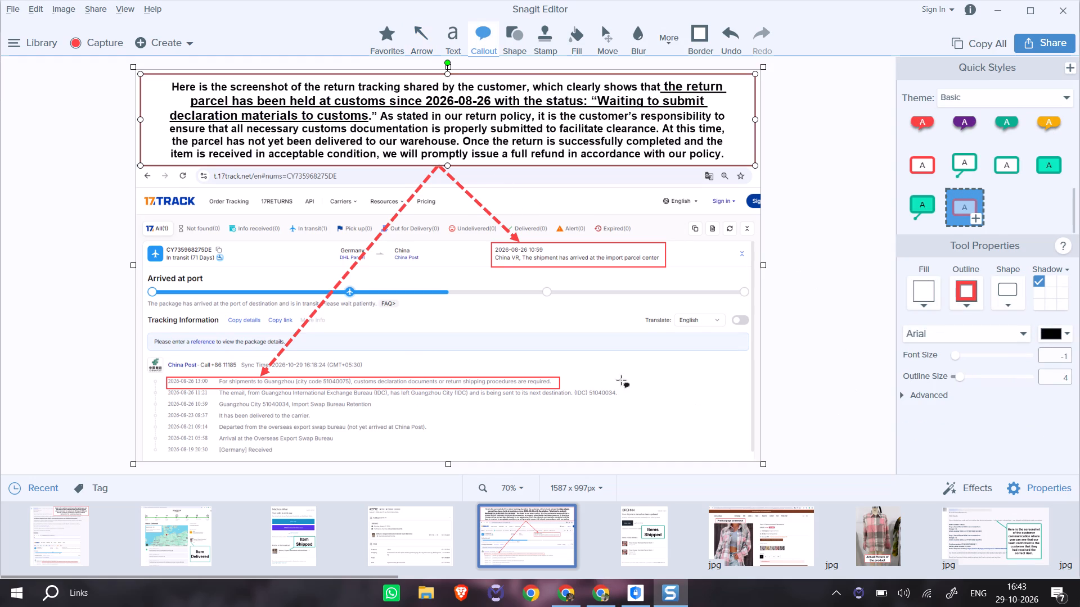
Save the "Item Ordered", "Item Shipped" and "Item Delivered" captures as separate JPG images in Downloads.
{"action": "left_click", "coordinate": [453, 521]}
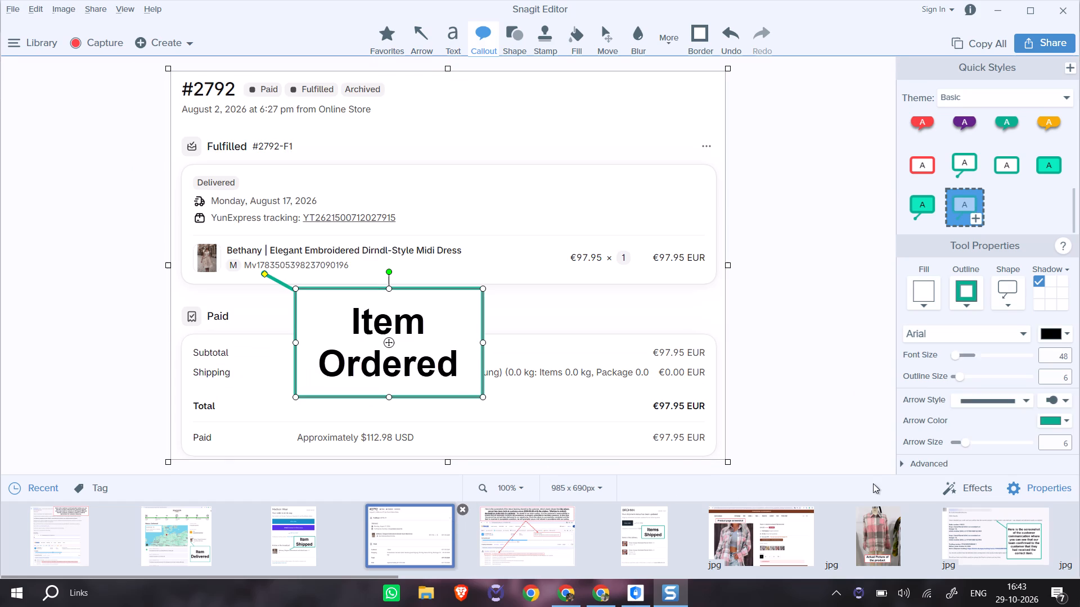
{"action": "key", "text": "ctrl+shift+s"}
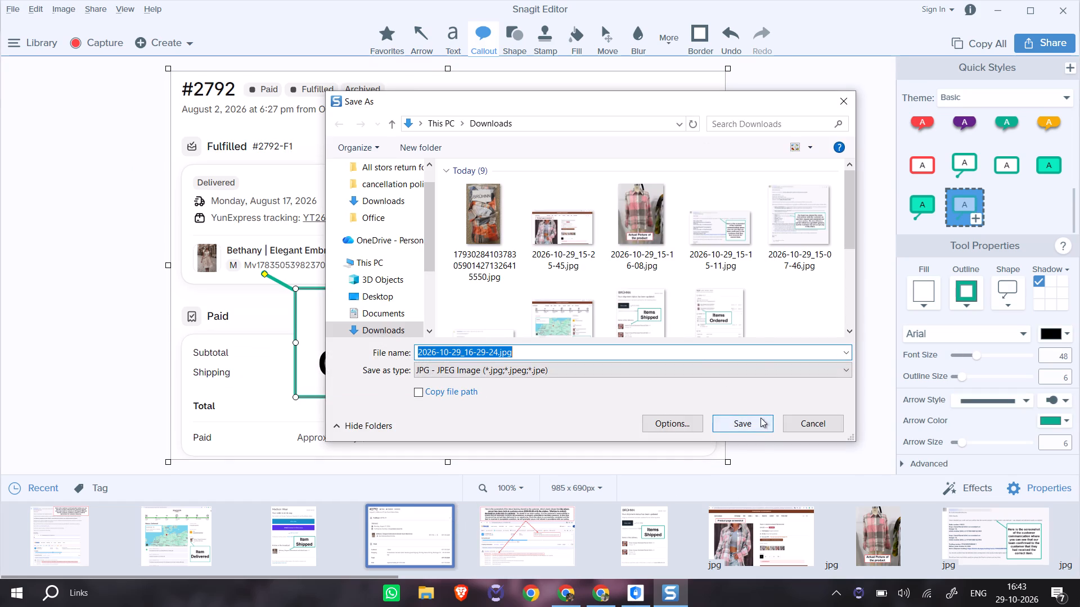
{"action": "left_click", "coordinate": [739, 422]}
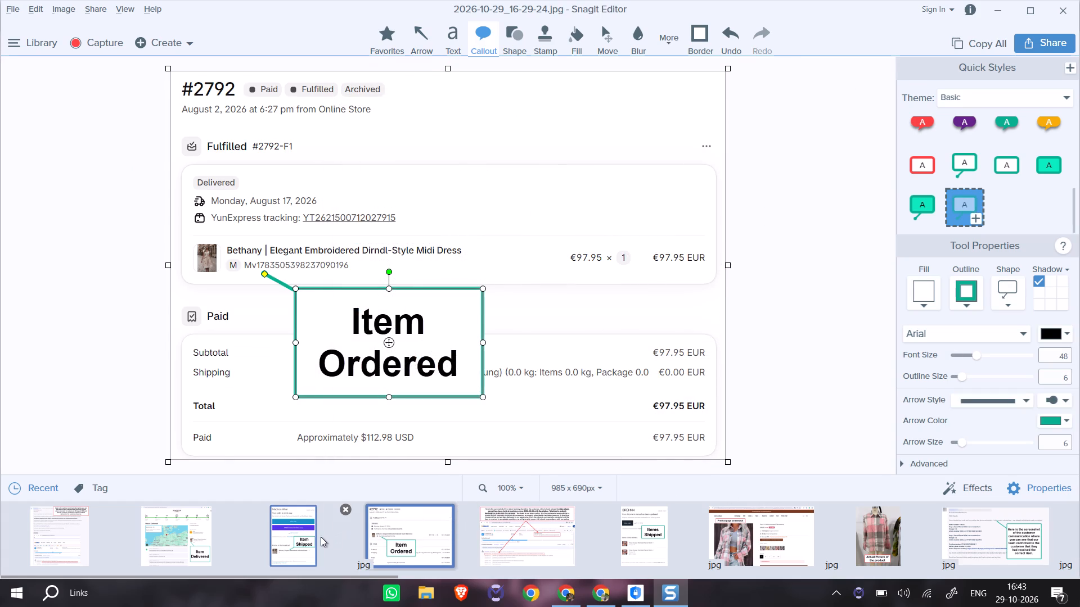
{"action": "left_click", "coordinate": [321, 537]}
{"action": "key", "text": "ctrl+shift+s"}
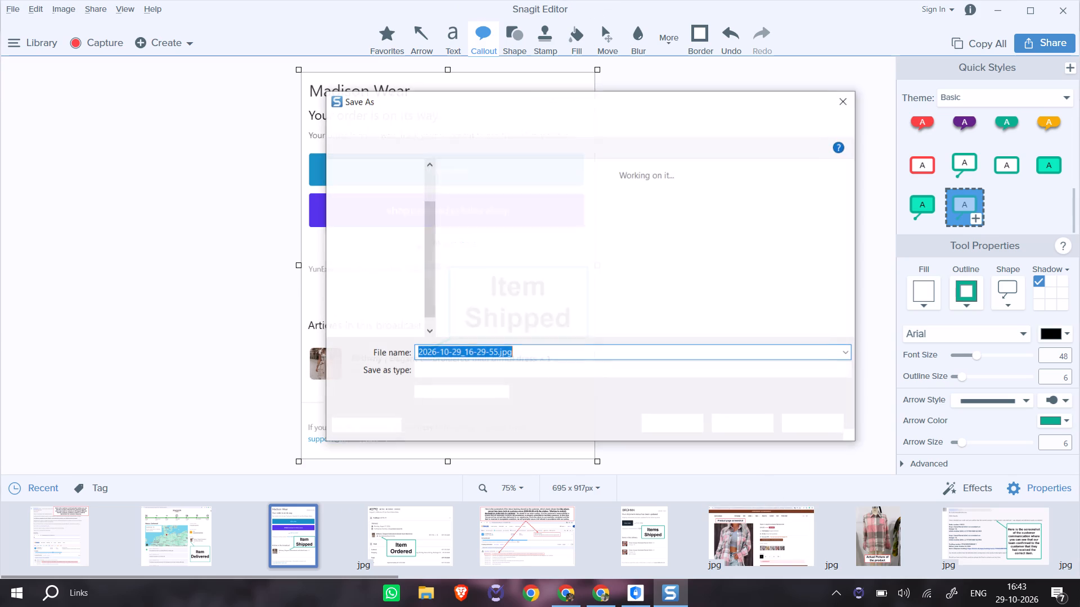
{"action": "left_click", "coordinate": [743, 418]}
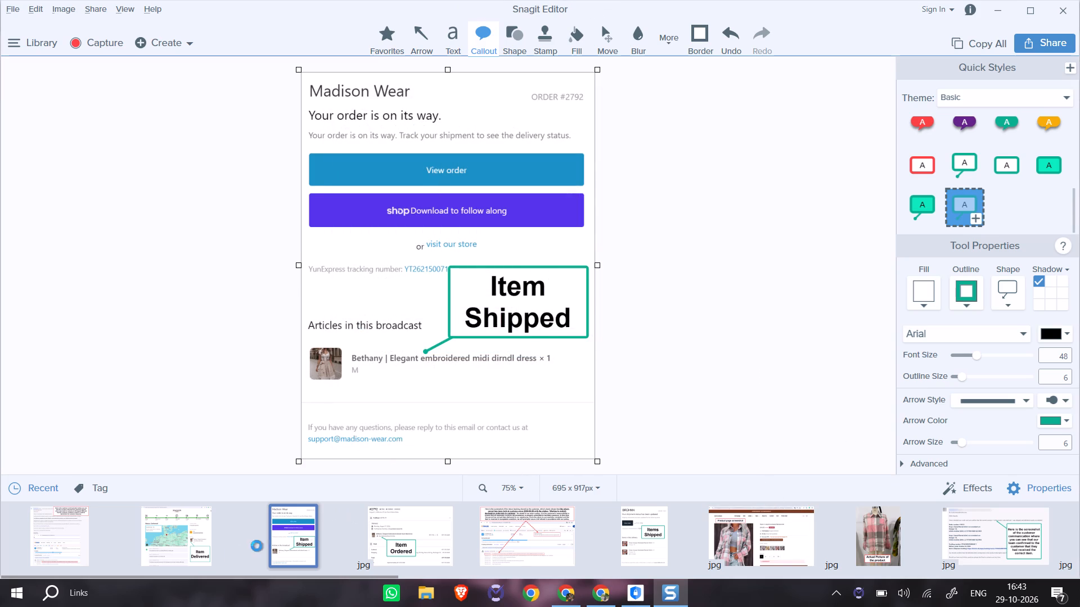
{"action": "left_click", "coordinate": [204, 554]}
{"action": "key", "text": "ctrl+shift+s"}
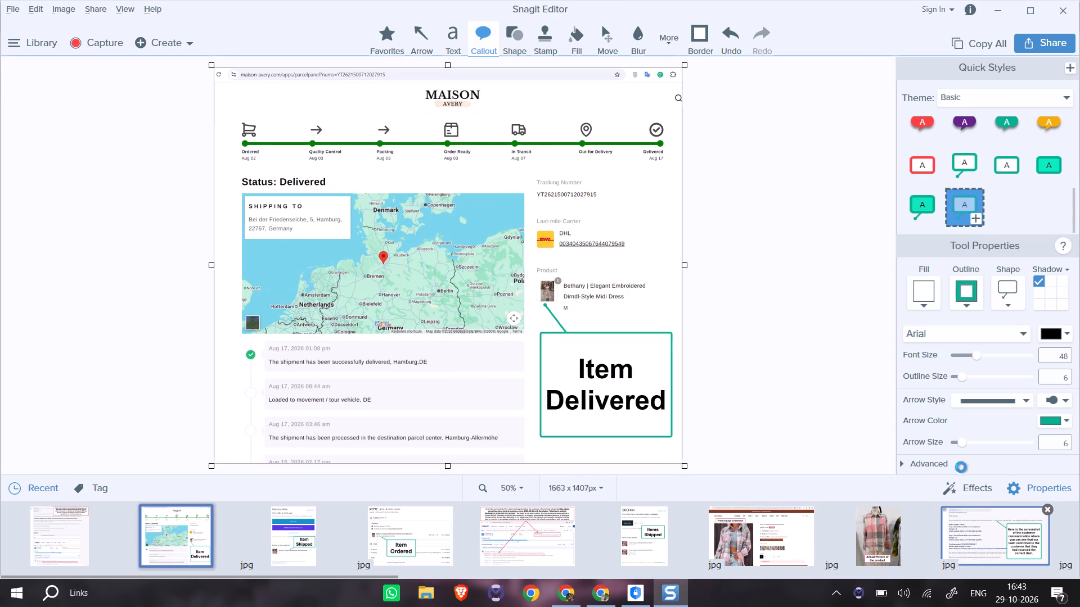
{"action": "left_click", "coordinate": [725, 414]}
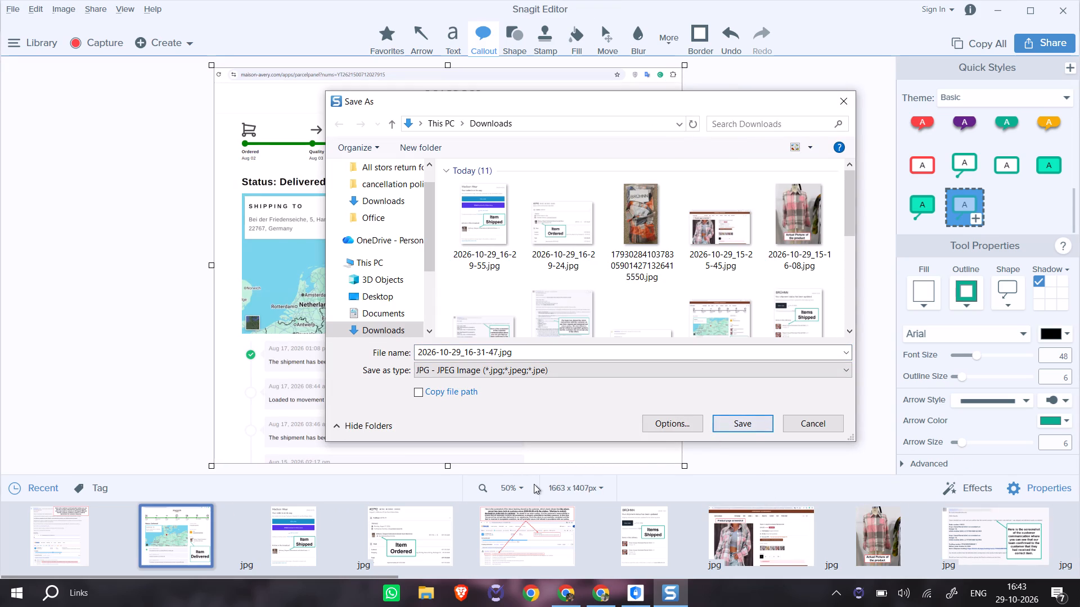
{"action": "left_click", "coordinate": [737, 425]}
Save the annotated return-tracking and customer-communication captures as JPG images in Downloads, and close the image editor.
{"action": "left_click", "coordinate": [516, 543]}
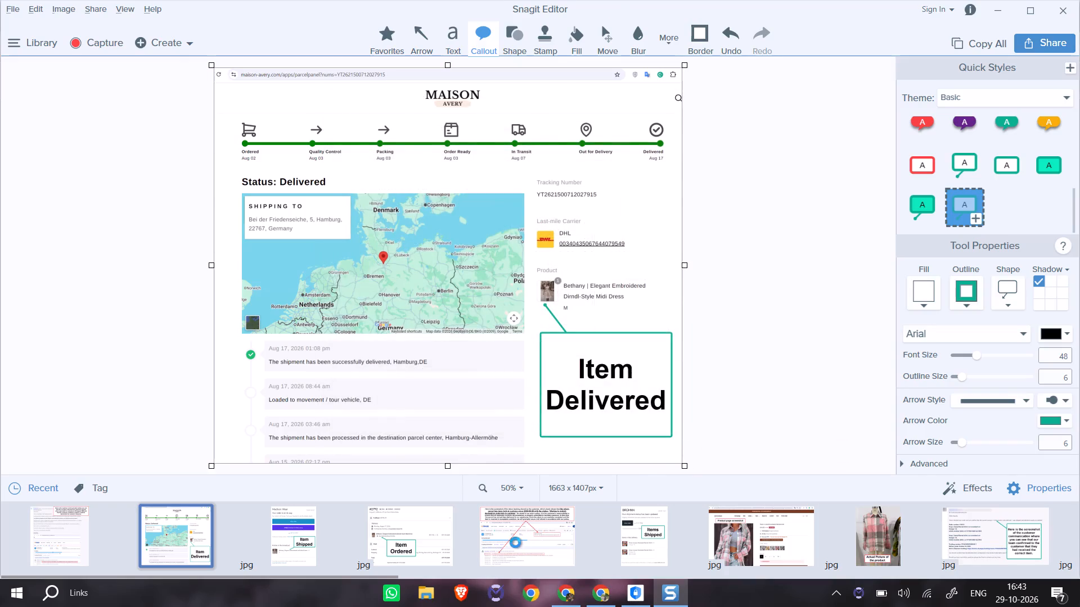
{"action": "left_click", "coordinate": [515, 542]}
{"action": "key", "text": "ctrl+shift+s"}
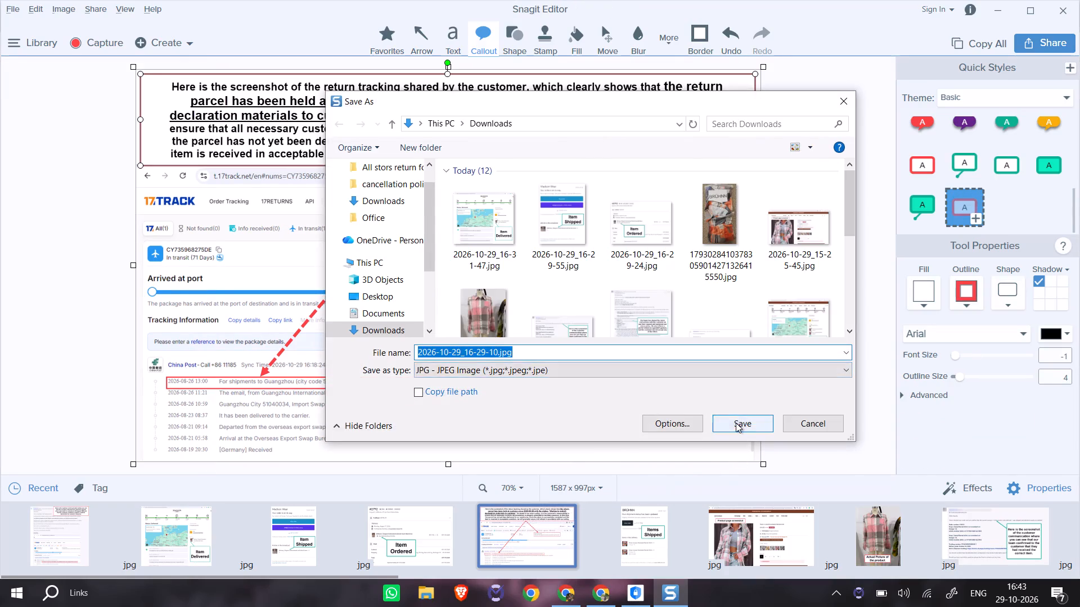
{"action": "left_click", "coordinate": [736, 423]}
{"action": "left_click", "coordinate": [81, 553]}
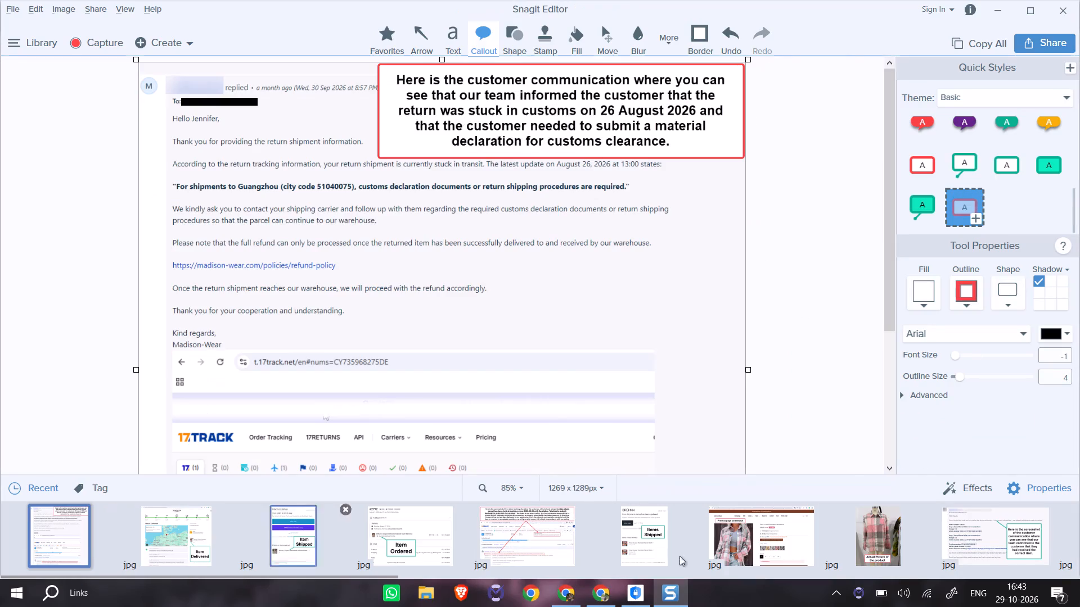
{"action": "key", "text": "ctrl+shift+s"}
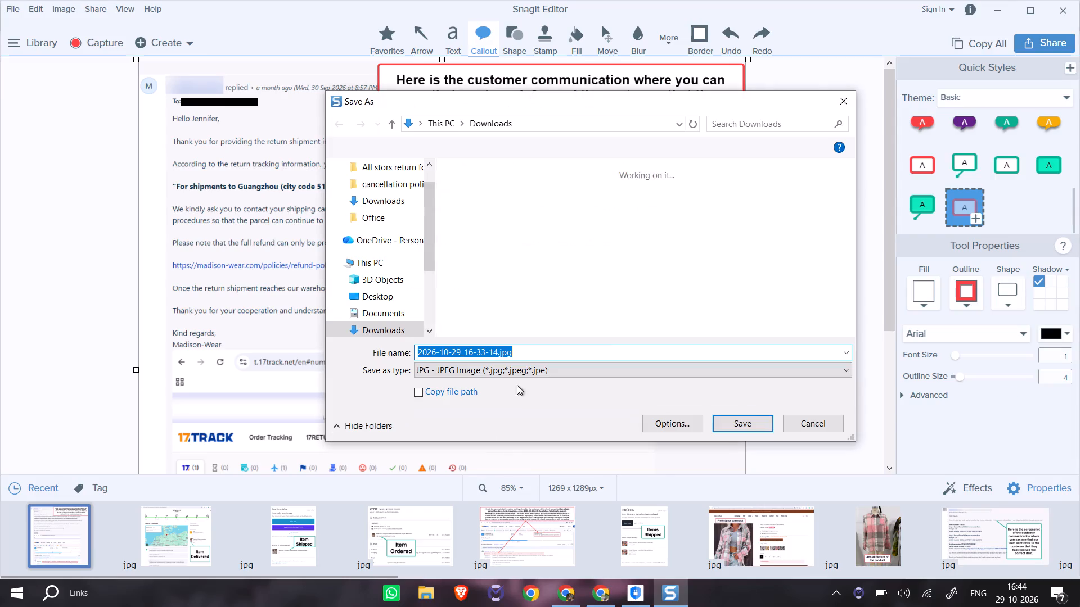
{"action": "left_click", "coordinate": [750, 418]}
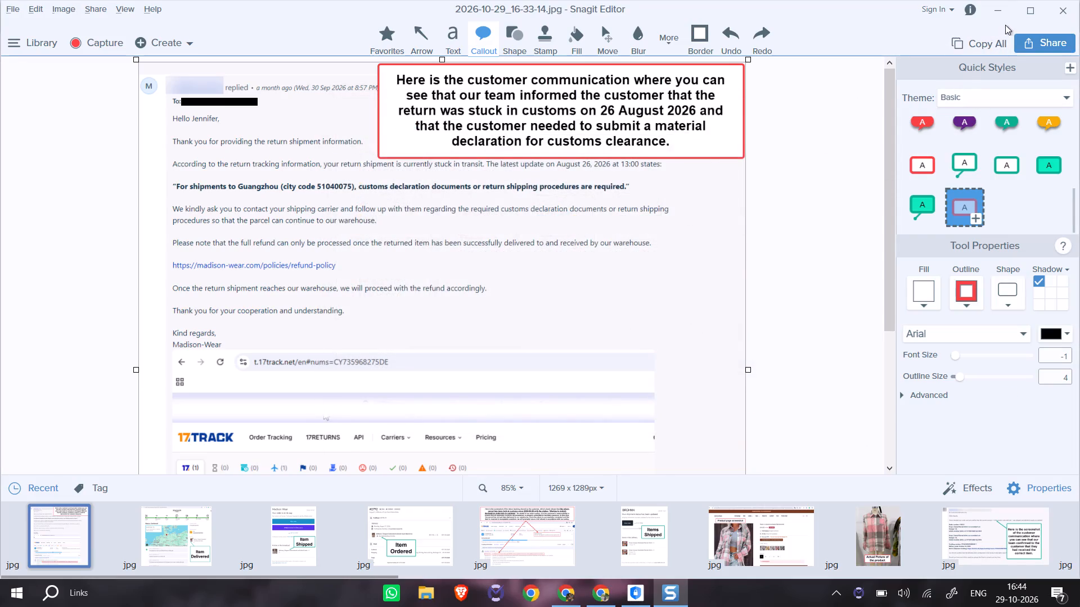
{"action": "left_click", "coordinate": [1063, 4]}
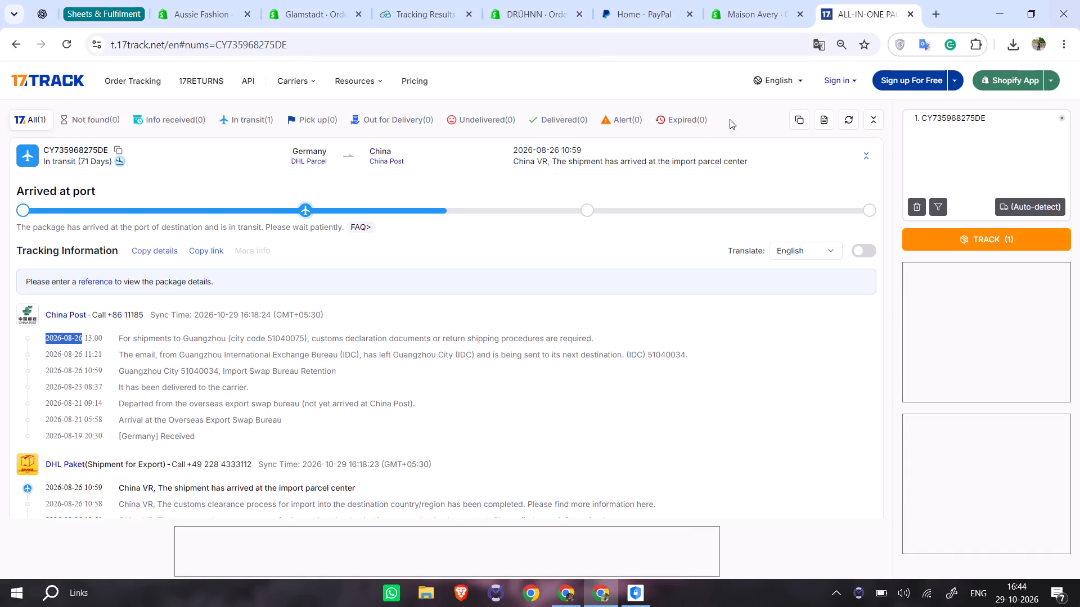
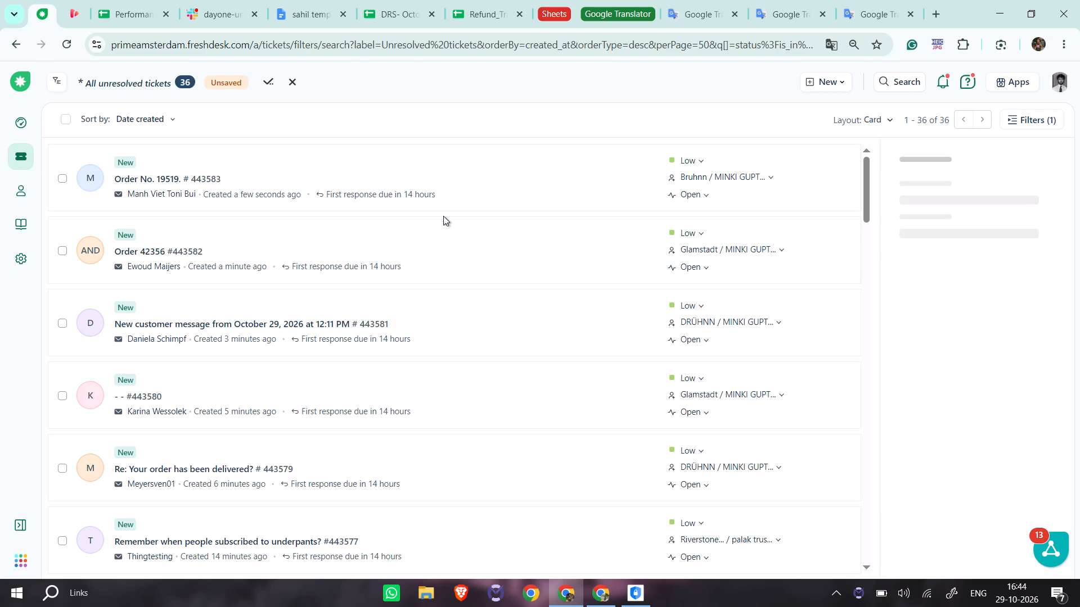
Switch the unresolved tickets page from its English translation back to the detected original language.
{"action": "left_click", "coordinate": [836, 43]}
{"action": "left_click", "coordinate": [746, 74]}
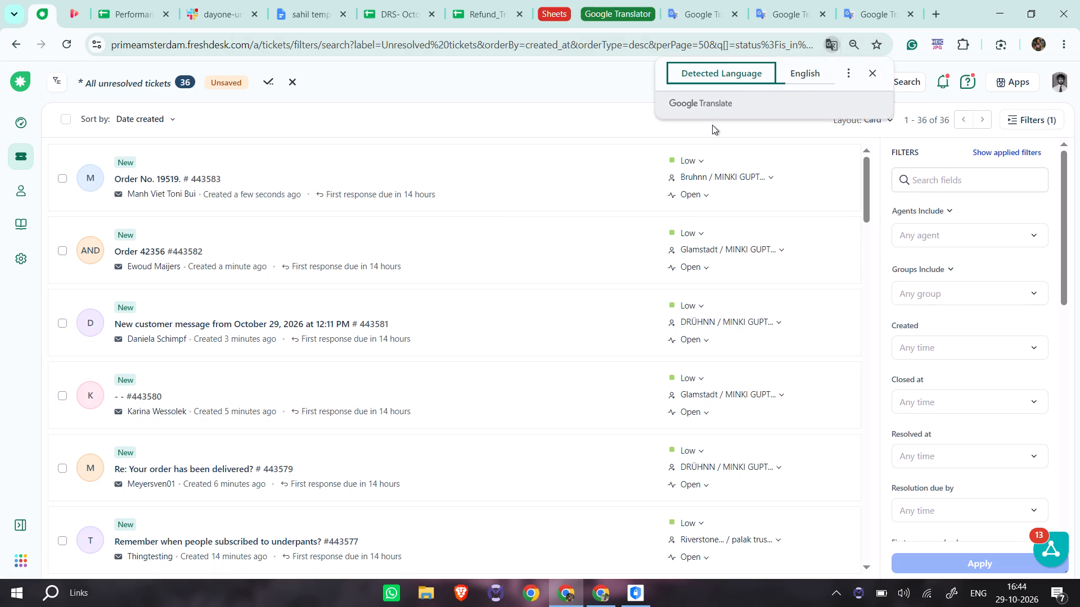
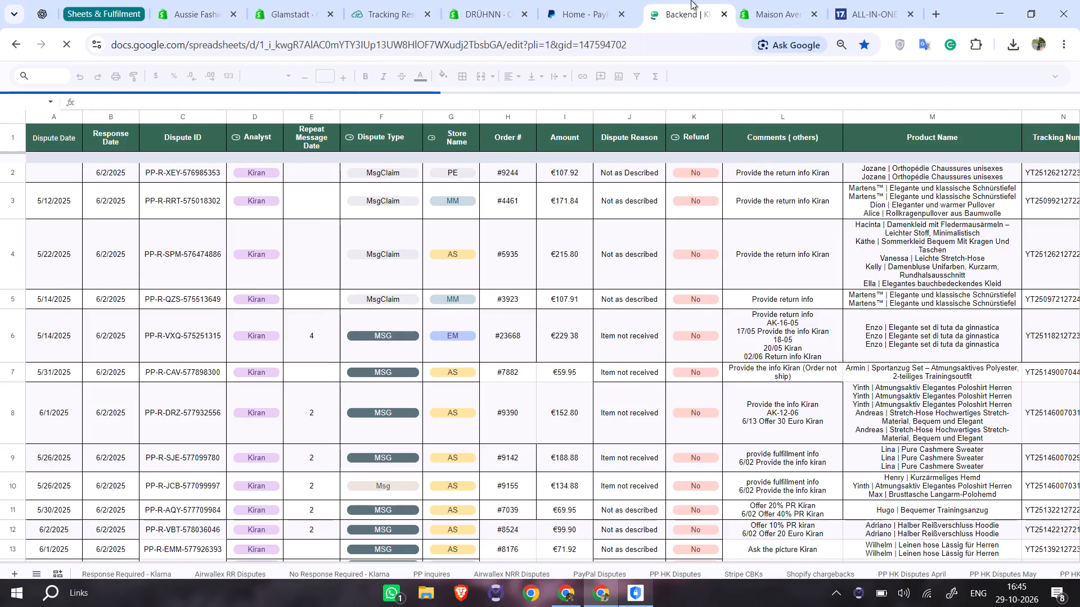
Reorder the open browser pages so the Backend disputes spreadsheet comes directly before the PayPal Home page.
{"action": "left_click_drag", "start_coordinate": [691, 0], "coordinate": [688, 0]}
{"action": "left_click_drag", "start_coordinate": [687, 0], "coordinate": [595, 0]}
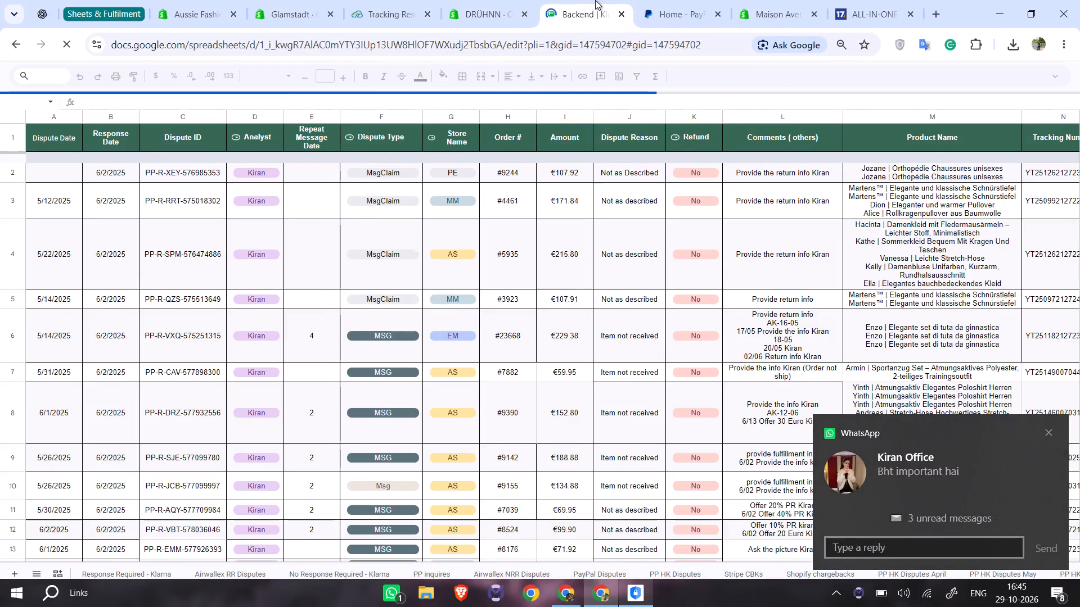
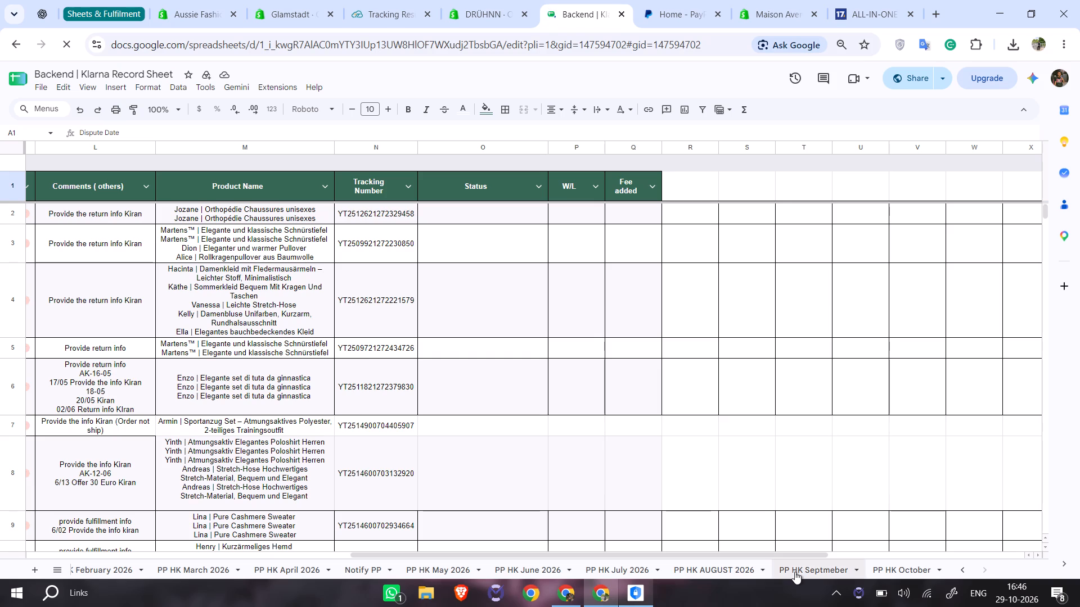
Open the PP HK October sheet of the Backend disputes spreadsheet and review its late-October case entries.
{"action": "left_click", "coordinate": [795, 572]}
{"action": "left_click", "coordinate": [892, 568]}
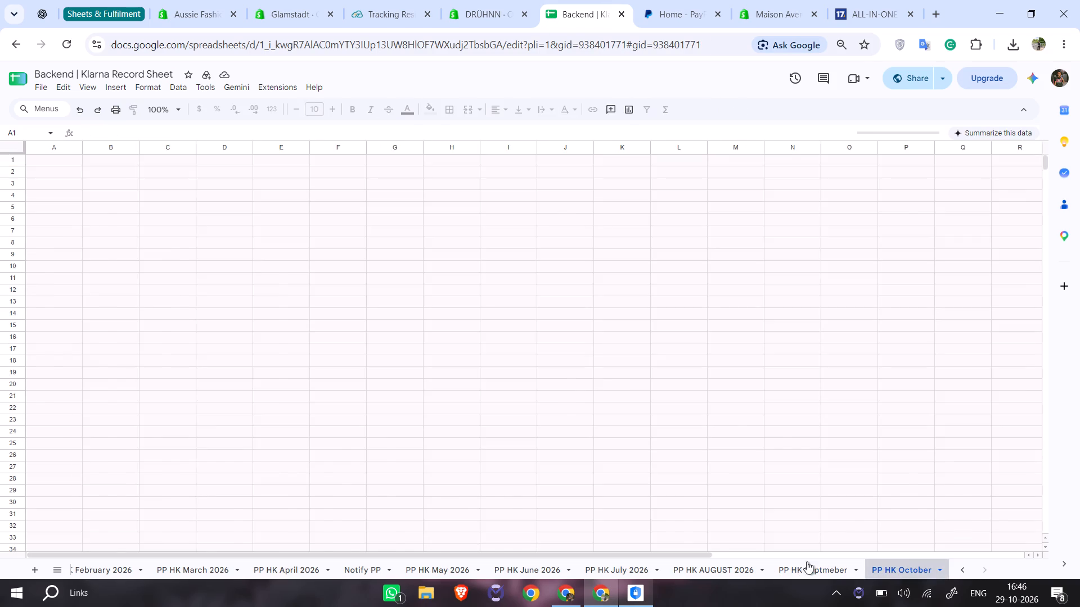
{"action": "scroll", "coordinate": [471, 460], "scroll_direction": "down", "scroll_amount": 5}
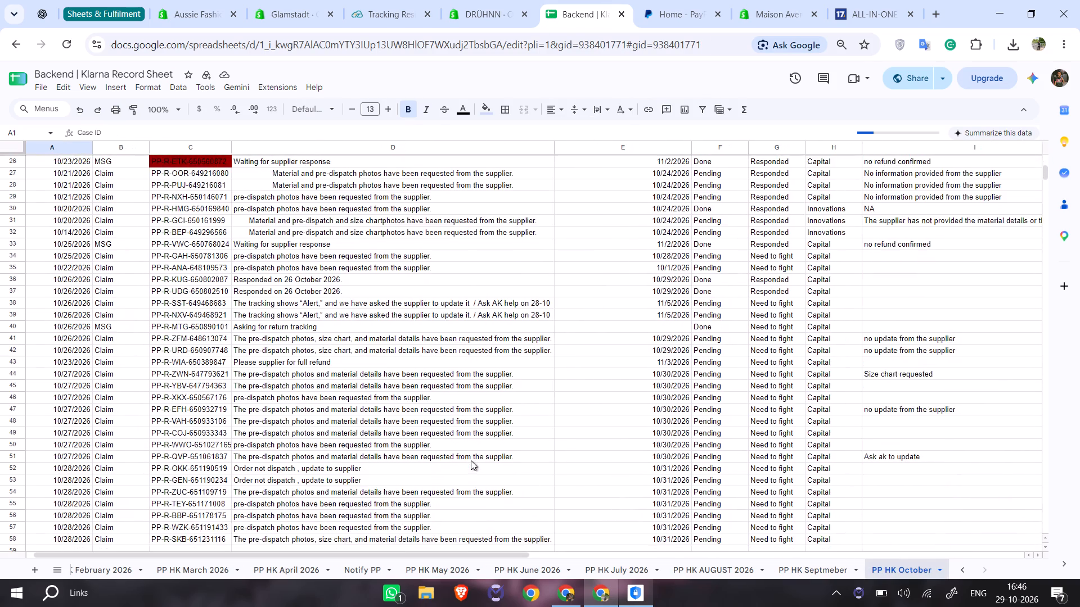
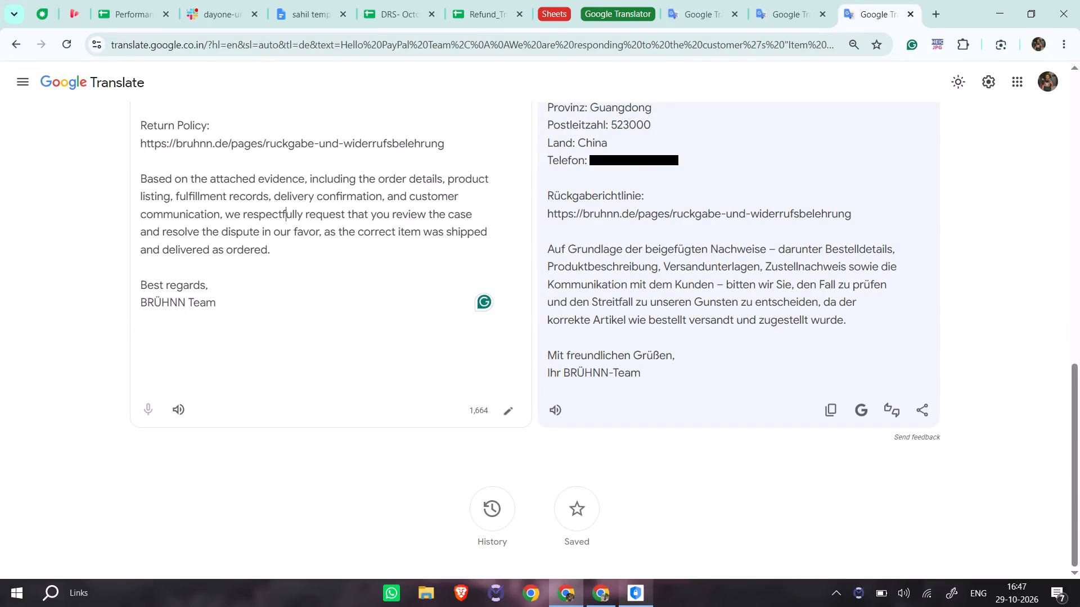
Place the text cursor on the blank line above "Best regards" in the English PayPal dispute response being translated.
{"action": "left_click", "coordinate": [300, 238]}
{"action": "left_click", "coordinate": [290, 267]}
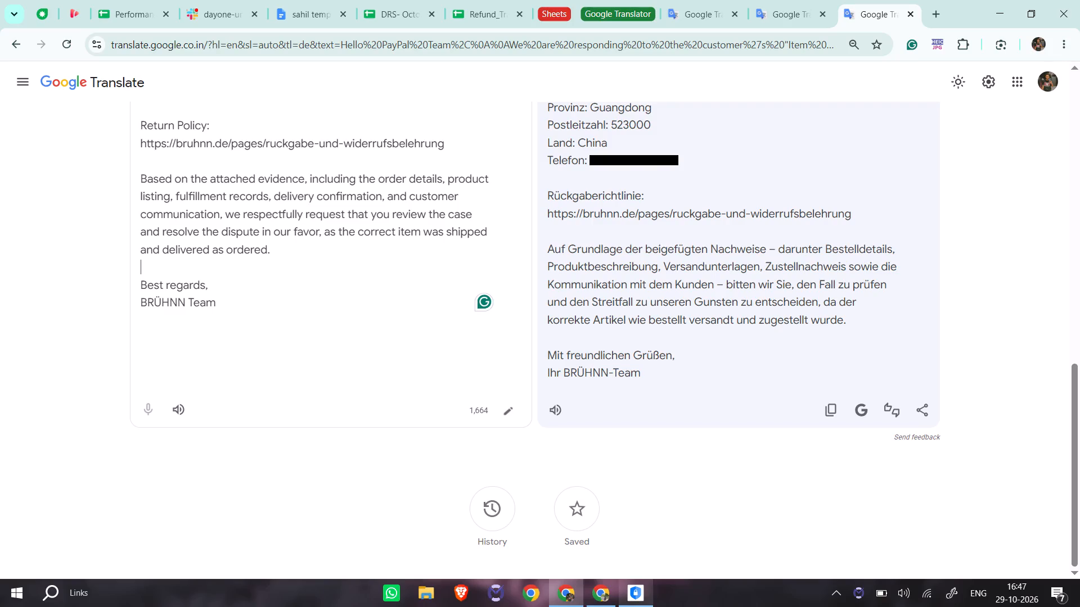
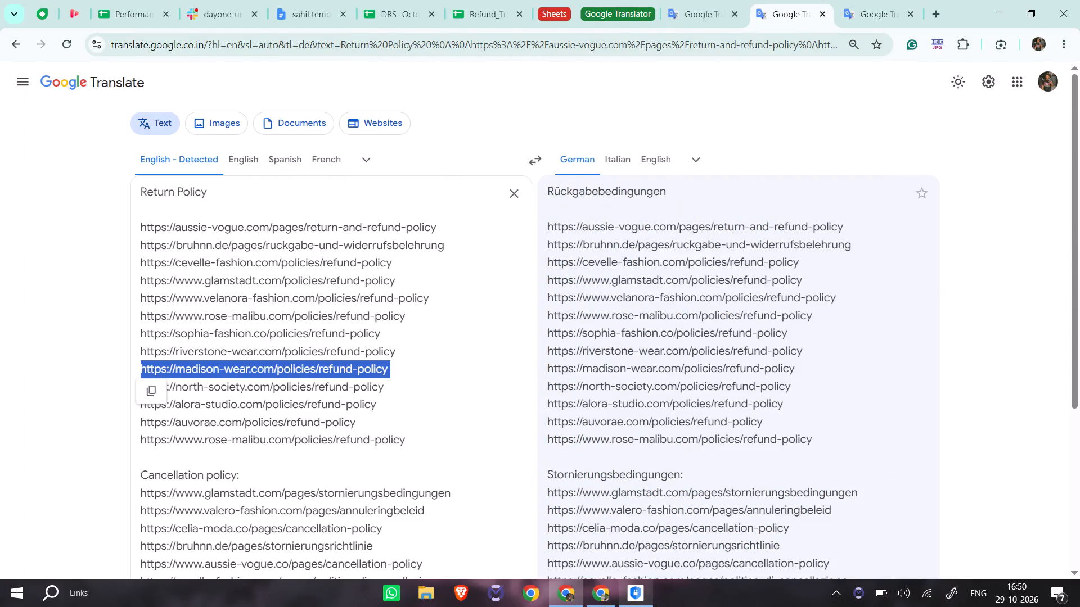
{"action": "key", "text": "ctrl+Tab"}
{"action": "triple_click", "coordinate": [208, 335]}
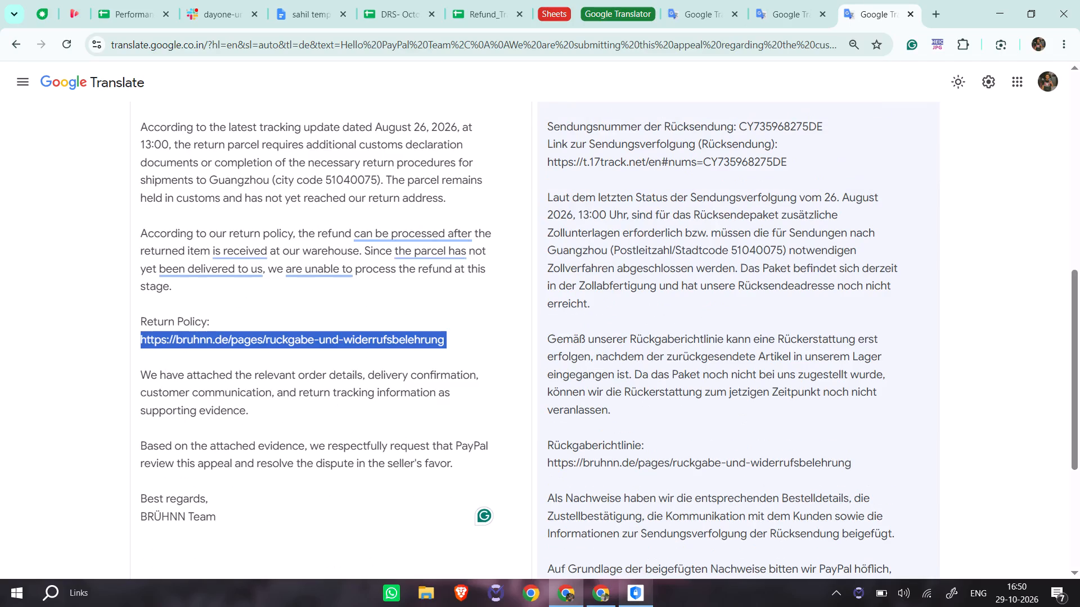
{"action": "key", "text": "BackSpace"}
{"action": "key", "text": "BackSpace"}
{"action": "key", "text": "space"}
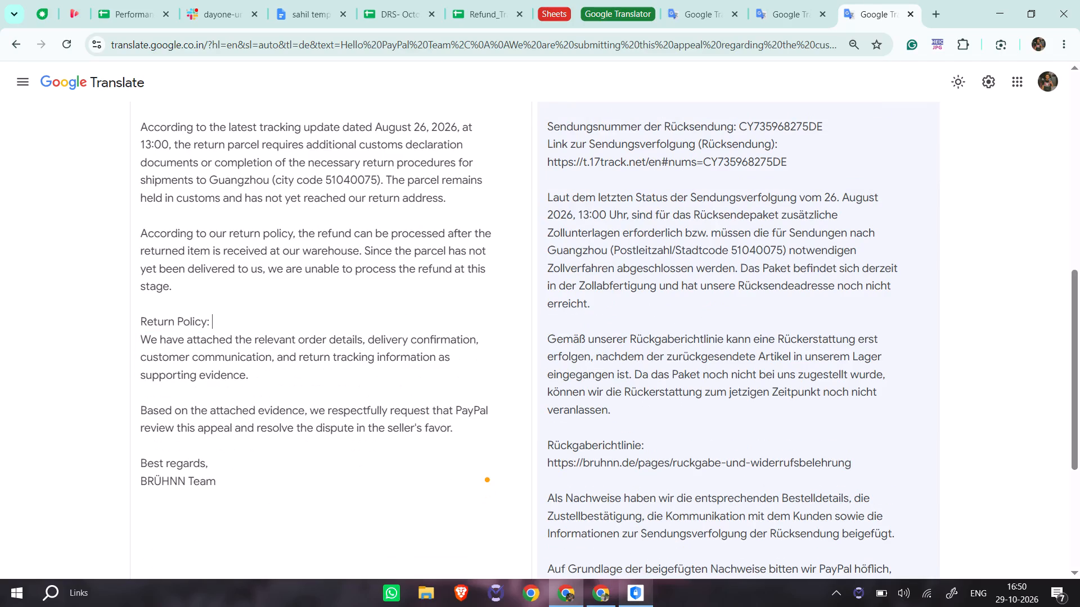
{"action": "key", "text": "ctrl+v"}
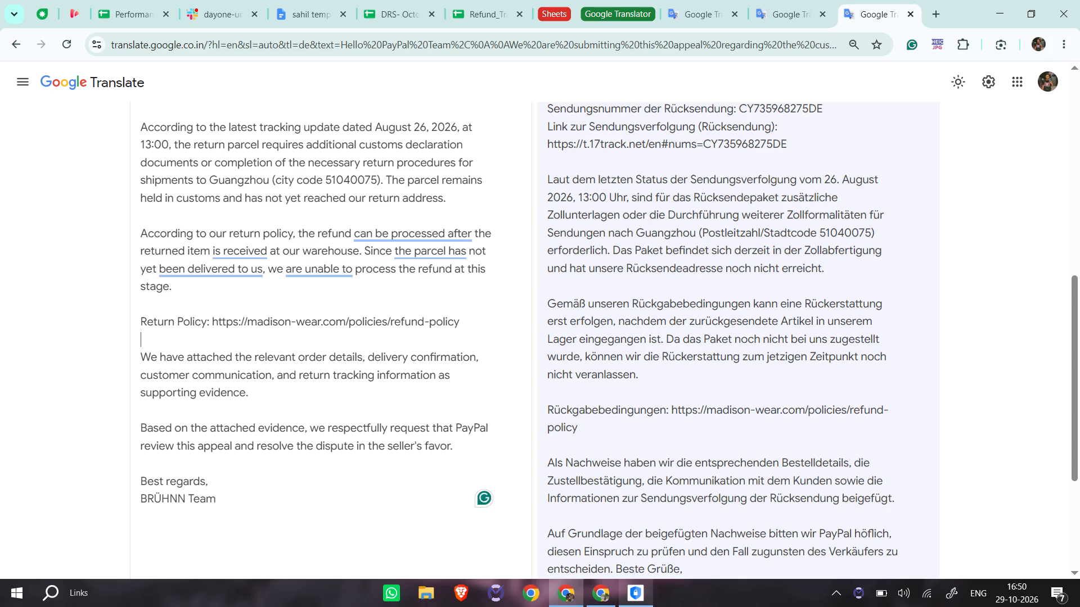
Reword the closing request of the English response, replacing "PayPal" with "you" and "appeal" with "case".
{"action": "left_click", "coordinate": [457, 459]}
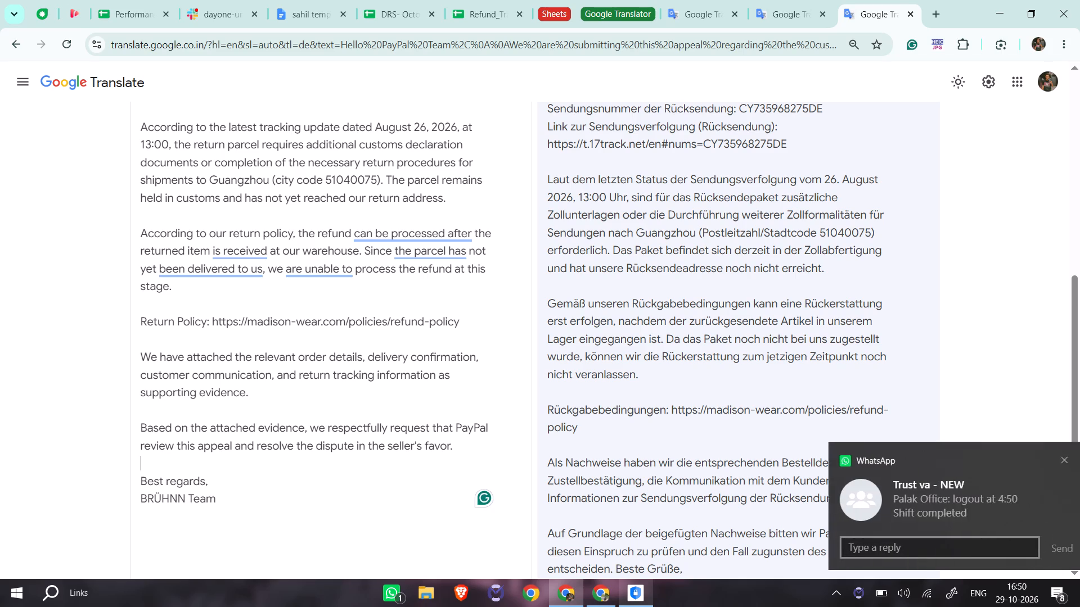
{"action": "double_click", "coordinate": [460, 457]}
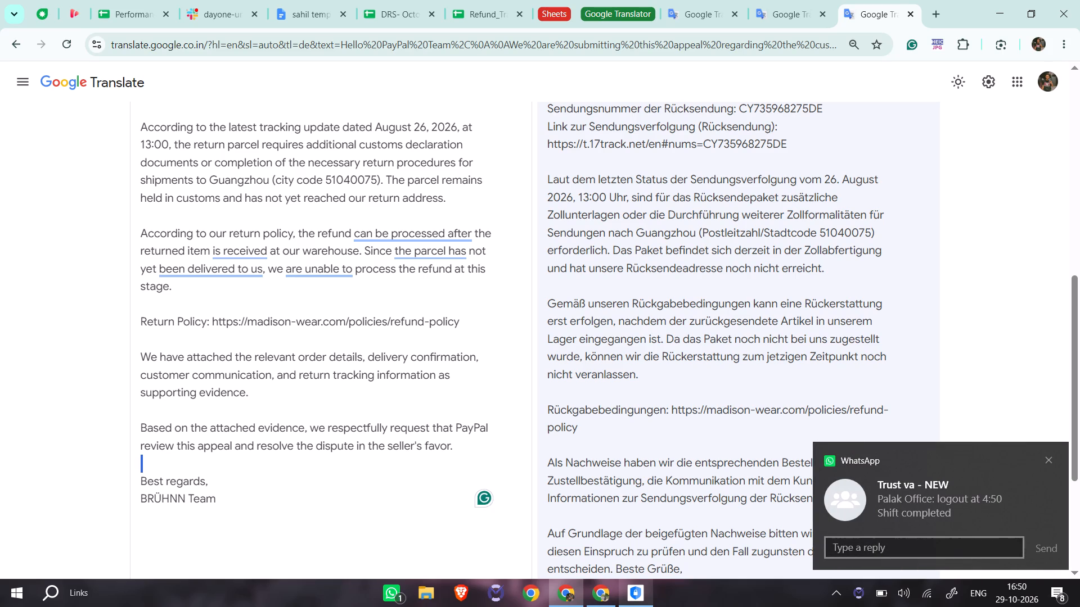
{"action": "double_click", "coordinate": [470, 429]}
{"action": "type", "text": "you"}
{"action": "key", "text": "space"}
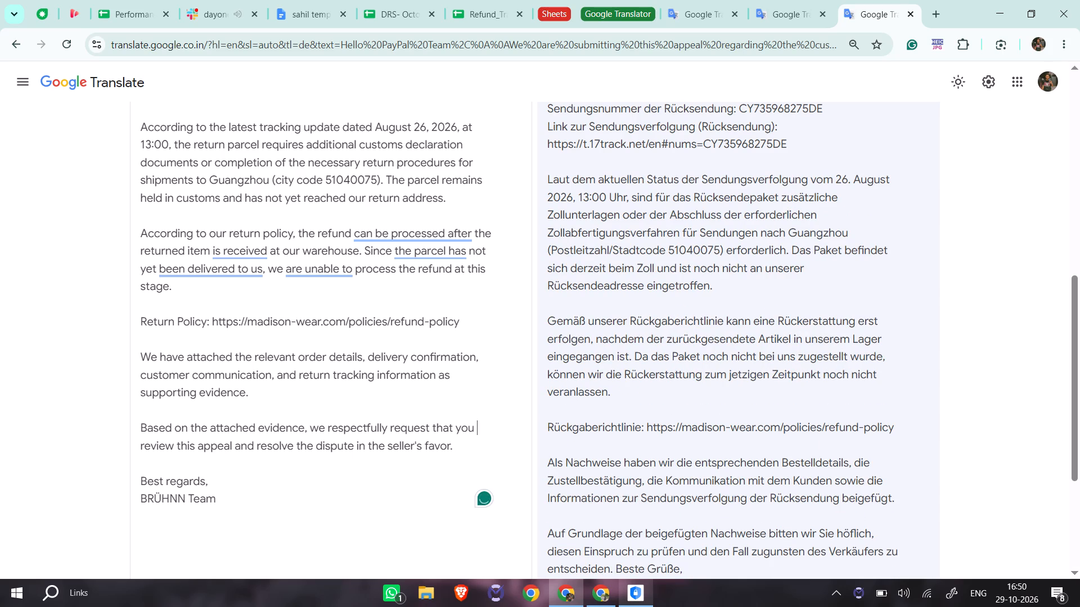
{"action": "double_click", "coordinate": [209, 446]}
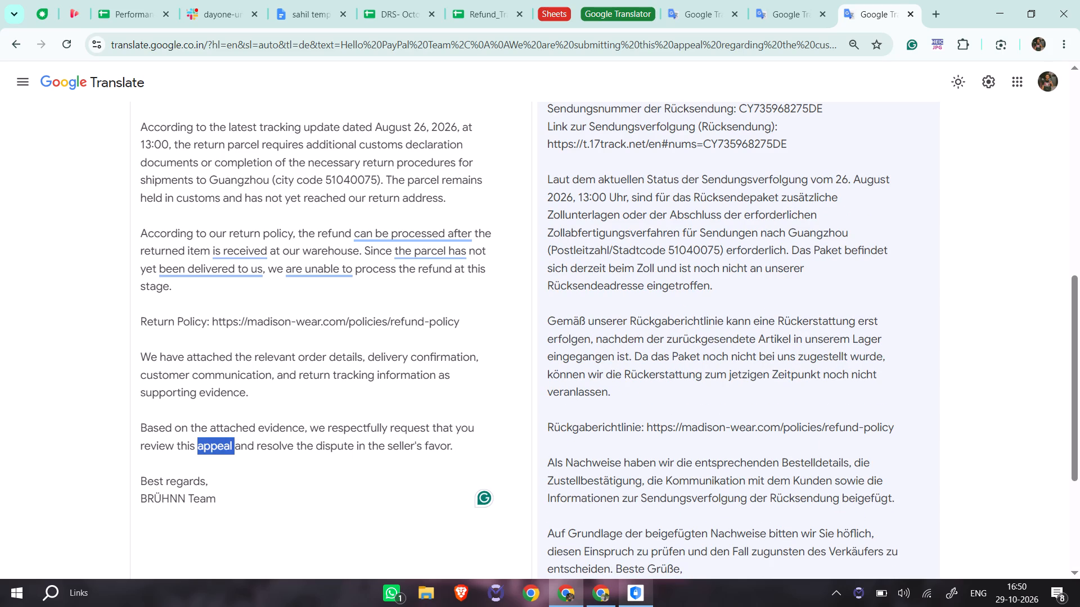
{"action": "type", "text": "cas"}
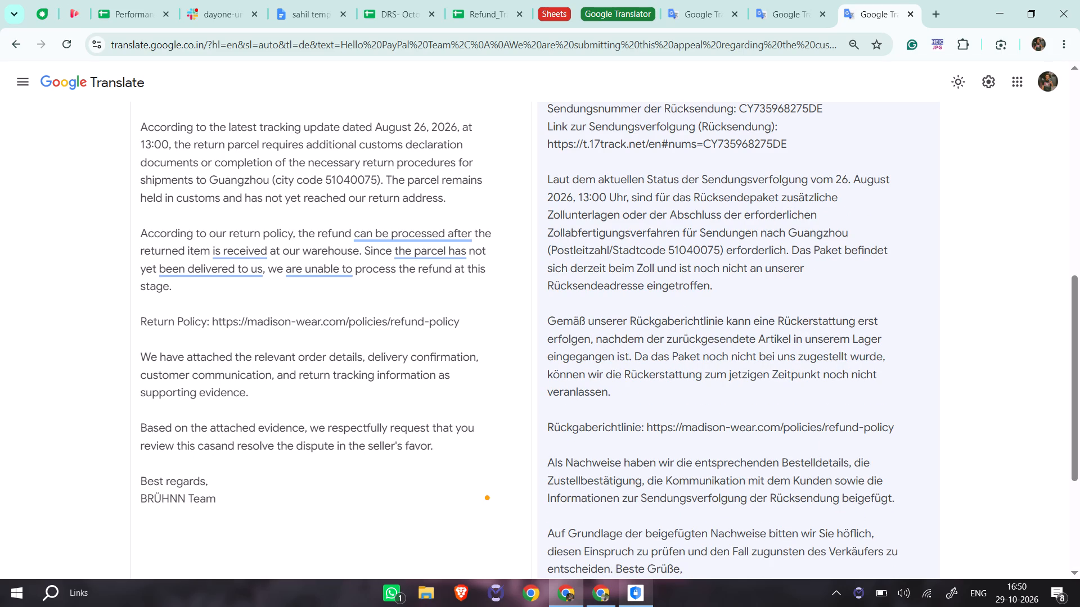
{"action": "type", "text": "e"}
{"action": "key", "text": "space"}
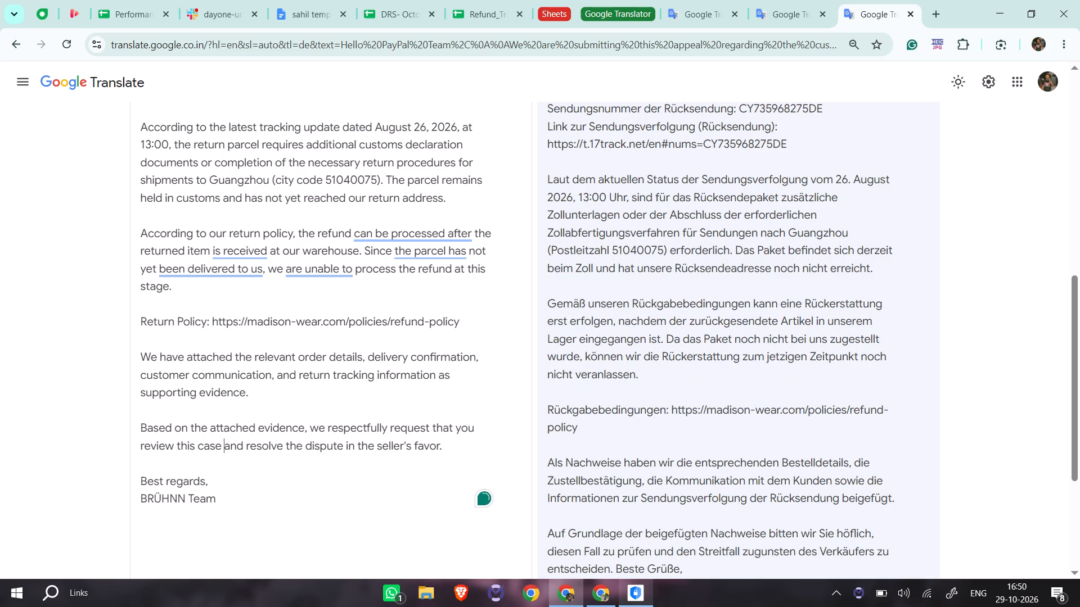
Replace "the seller's" with "our" before "favor" in the closing request of the English PayPal response.
{"action": "left_click", "coordinate": [330, 446]}
{"action": "double_click", "coordinate": [389, 444]}
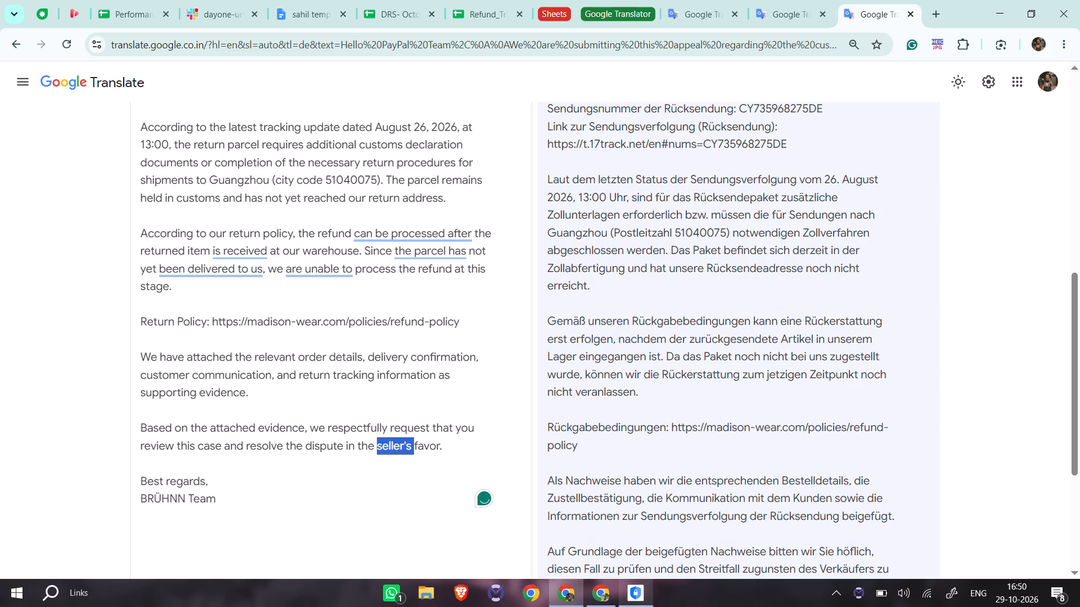
{"action": "key", "text": "BackSpace"}
{"action": "key", "text": "BackSpace"}
{"action": "key", "text": "BackSpace"}
{"action": "key", "text": "BackSpace"}
{"action": "key", "text": "BackSpace"}
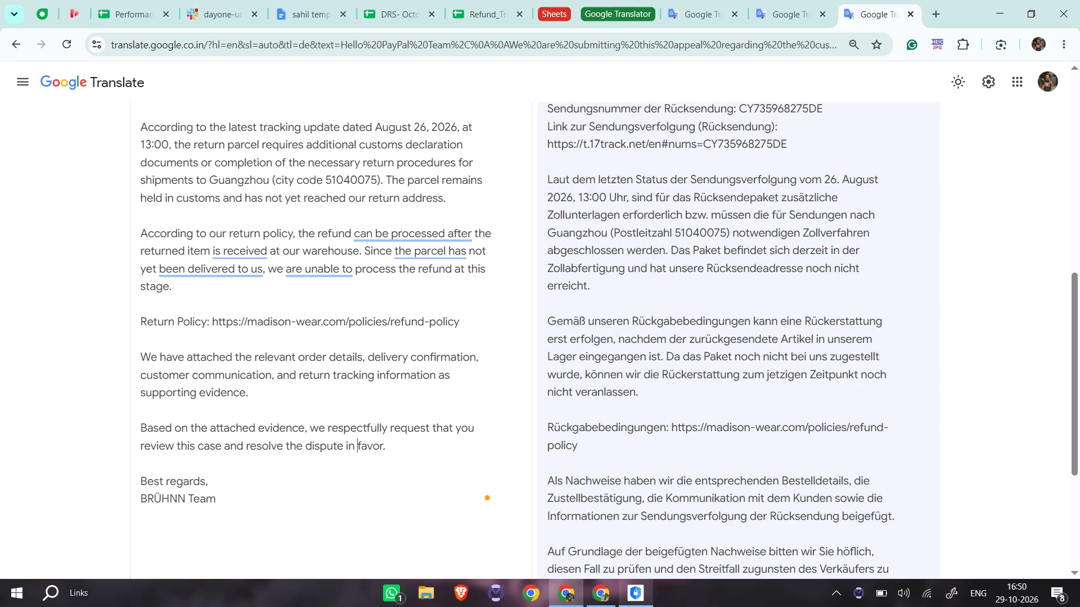
{"action": "type", "text": "our"}
{"action": "key", "text": "space"}
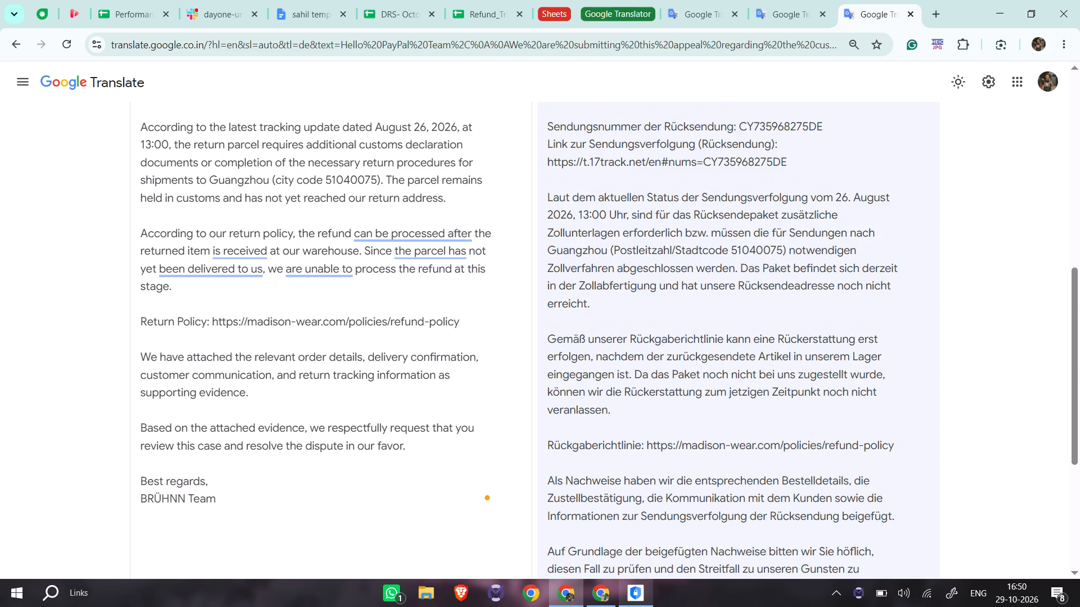
{"action": "scroll", "coordinate": [349, 420], "scroll_direction": "up", "scroll_amount": 8}
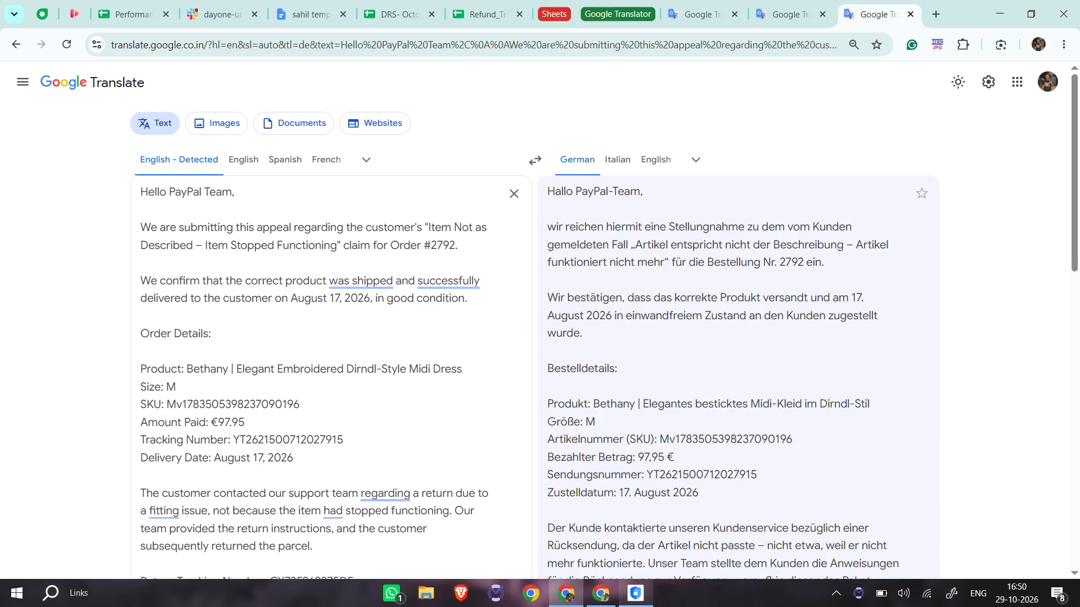
{"action": "double_click", "coordinate": [197, 229]}
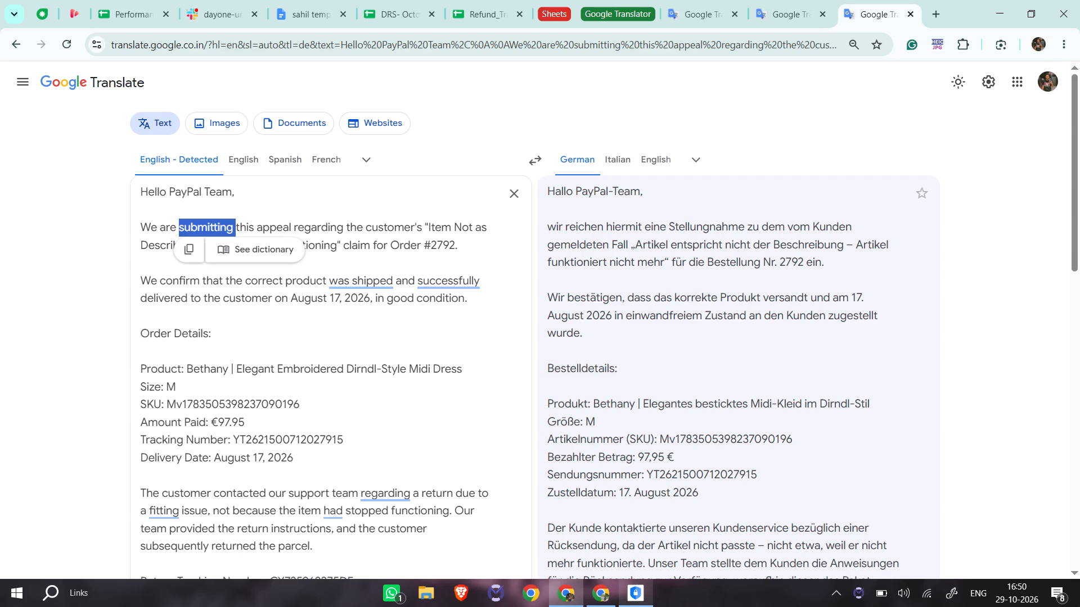
{"action": "double_click", "coordinate": [276, 230]}
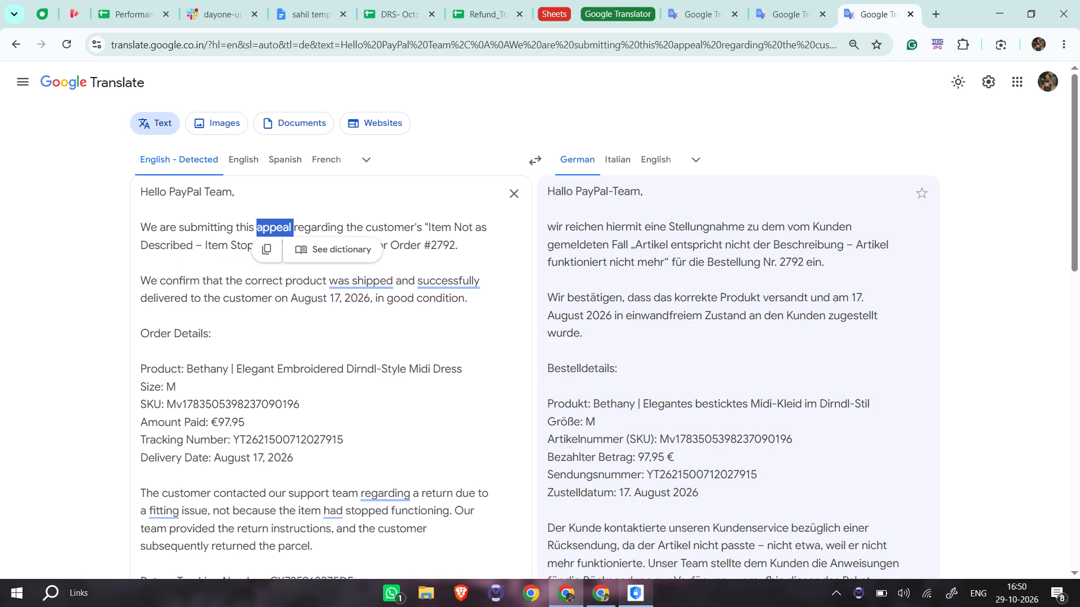
{"action": "type", "text": "response"}
{"action": "key", "text": "space"}
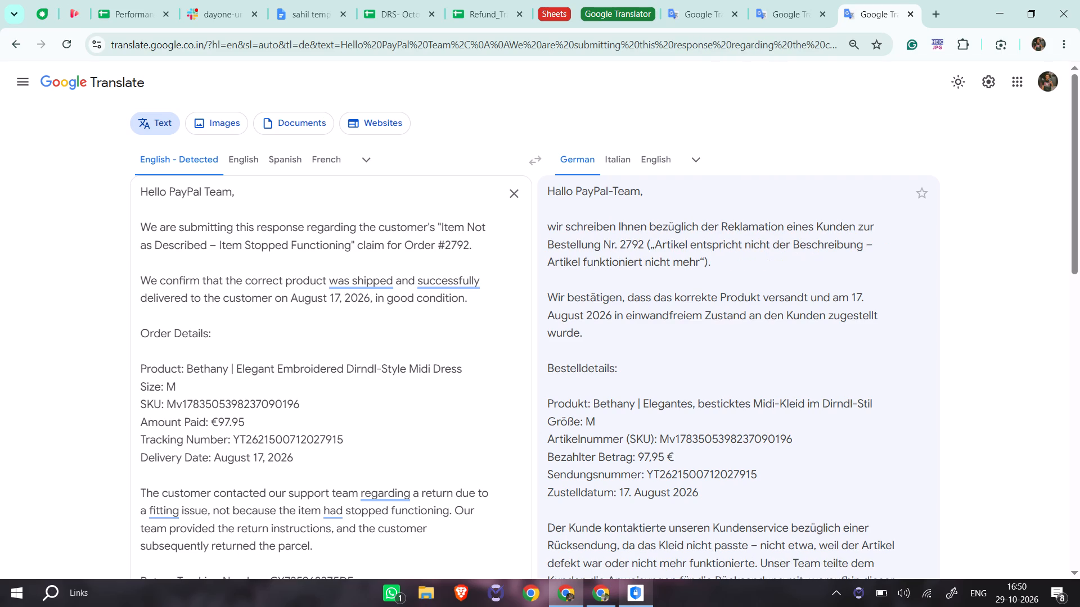
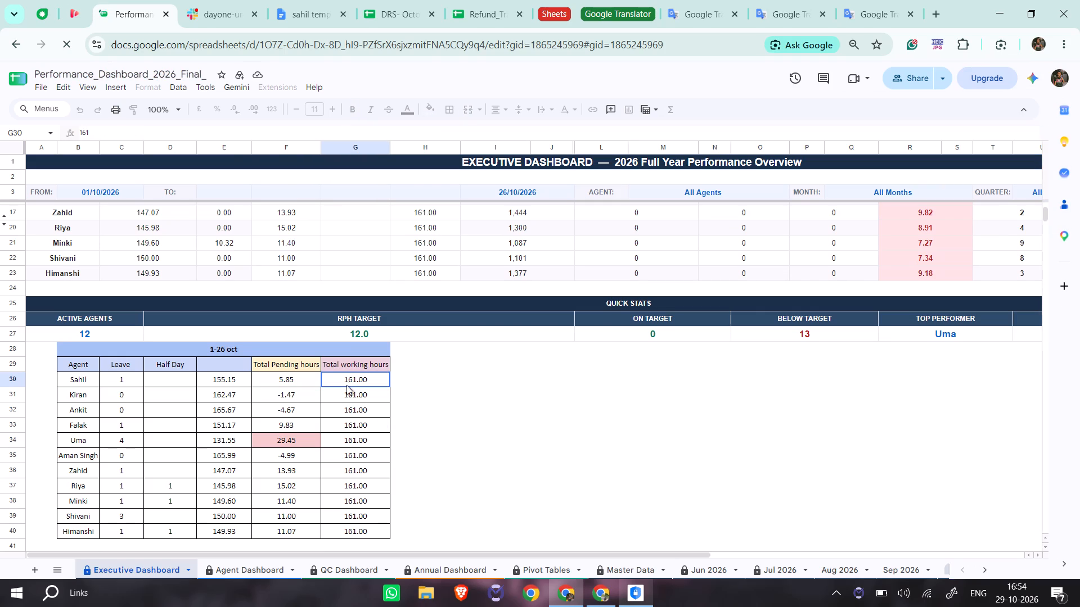
Open the Oct 2026 sheet of the performance dashboard workbook.
{"action": "scroll", "coordinate": [347, 385], "scroll_direction": "down", "scroll_amount": 2}
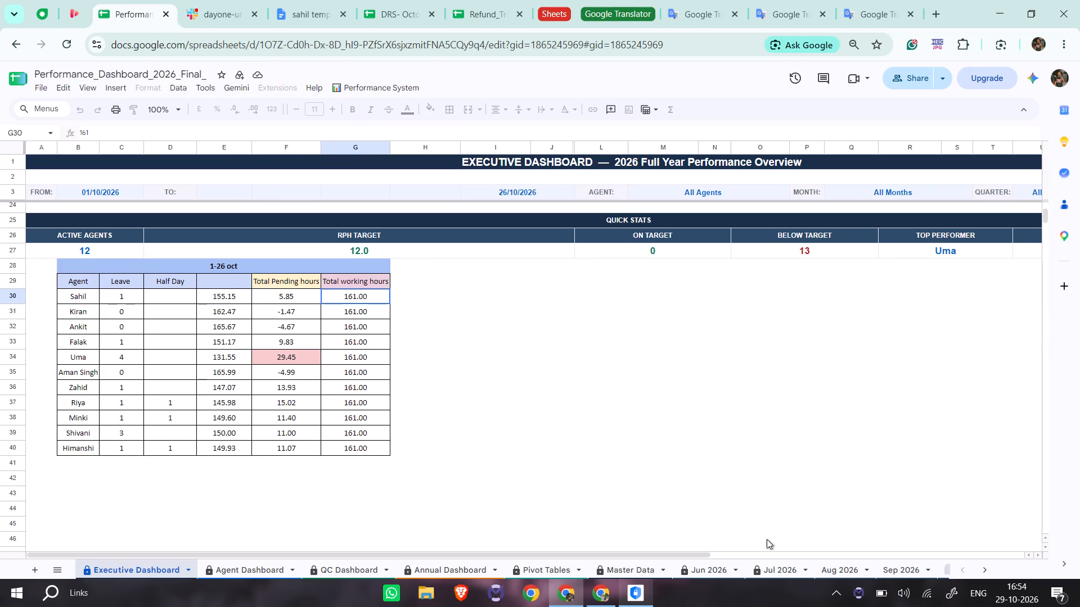
{"action": "left_click", "coordinate": [975, 565]}
{"action": "left_click", "coordinate": [920, 566]}
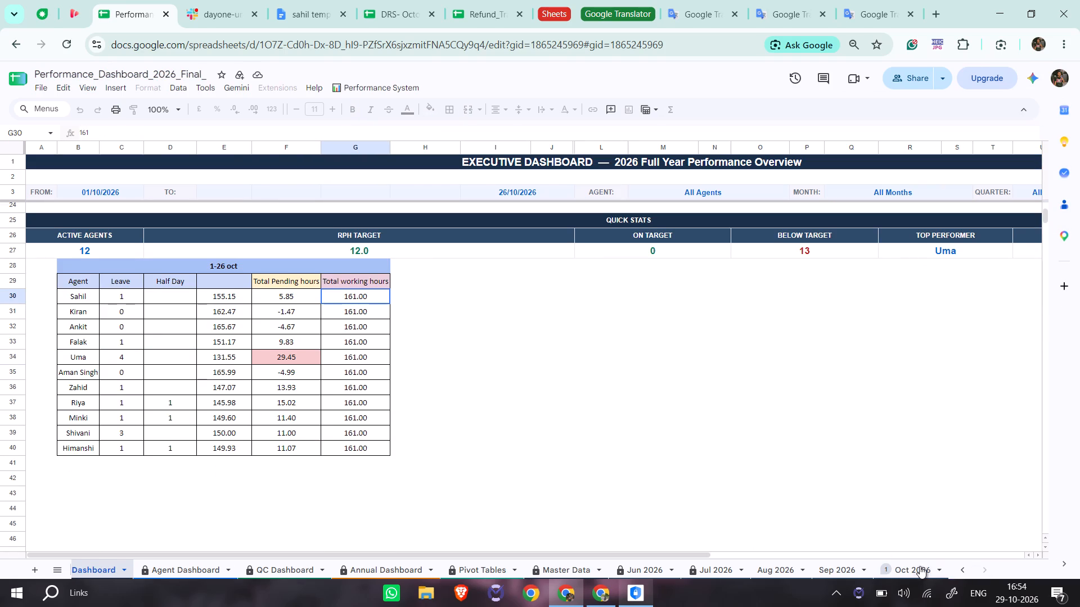
Switch to Mera Work and open its Time Tracker report.
{"action": "key", "text": "alt+Tab"}
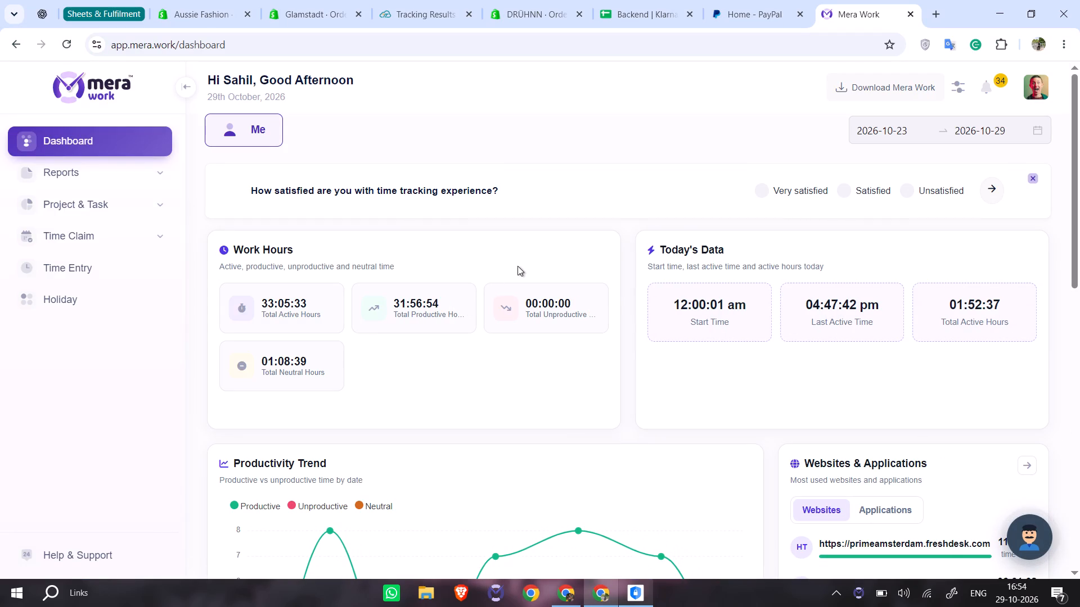
{"action": "left_click", "coordinate": [130, 179]}
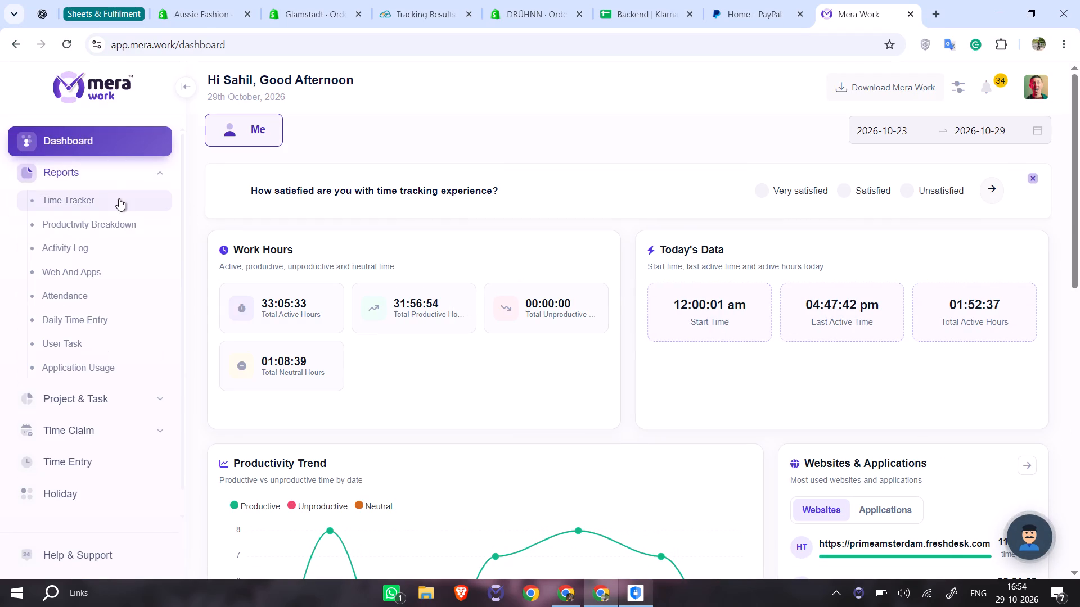
{"action": "left_click", "coordinate": [118, 200]}
Back in the Oct 2026 performance sheet, create a temporary filter view limiting the Agent column to Sahil.
{"action": "key", "text": "alt+Tab"}
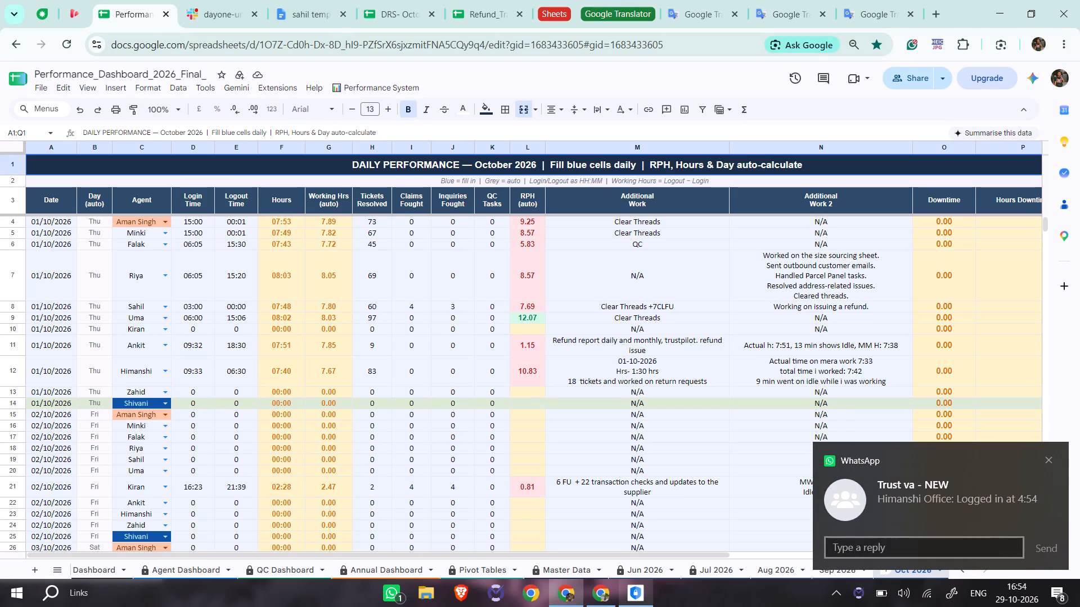
{"action": "left_click", "coordinate": [722, 108]}
{"action": "left_click", "coordinate": [757, 142]}
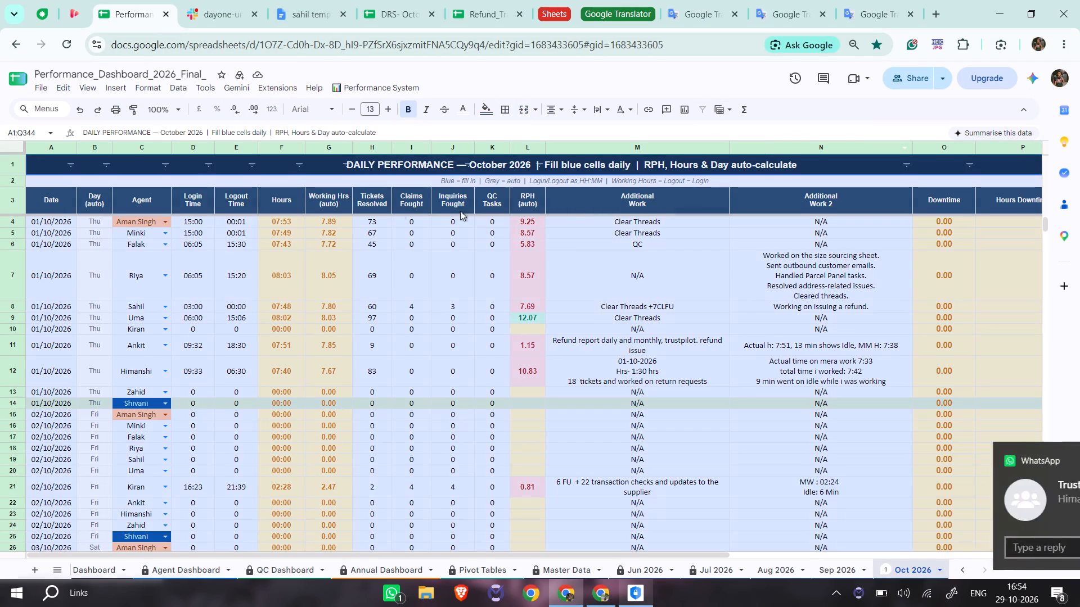
{"action": "left_click", "coordinate": [167, 184]}
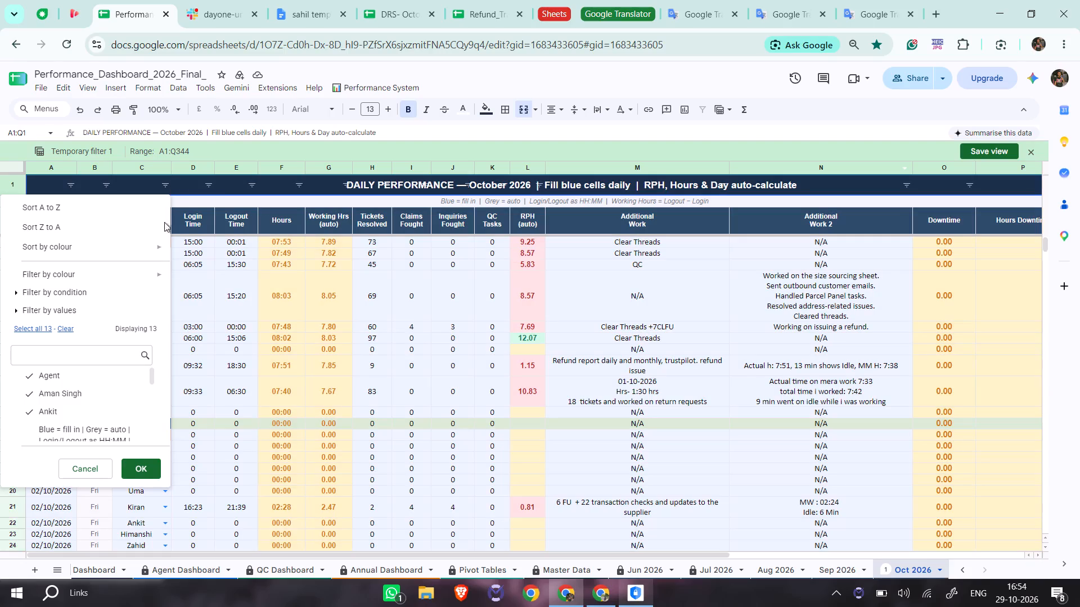
{"action": "left_click", "coordinate": [62, 327]}
{"action": "left_click", "coordinate": [80, 350]}
{"action": "type", "text": "sa"}
{"action": "key", "text": "h"}
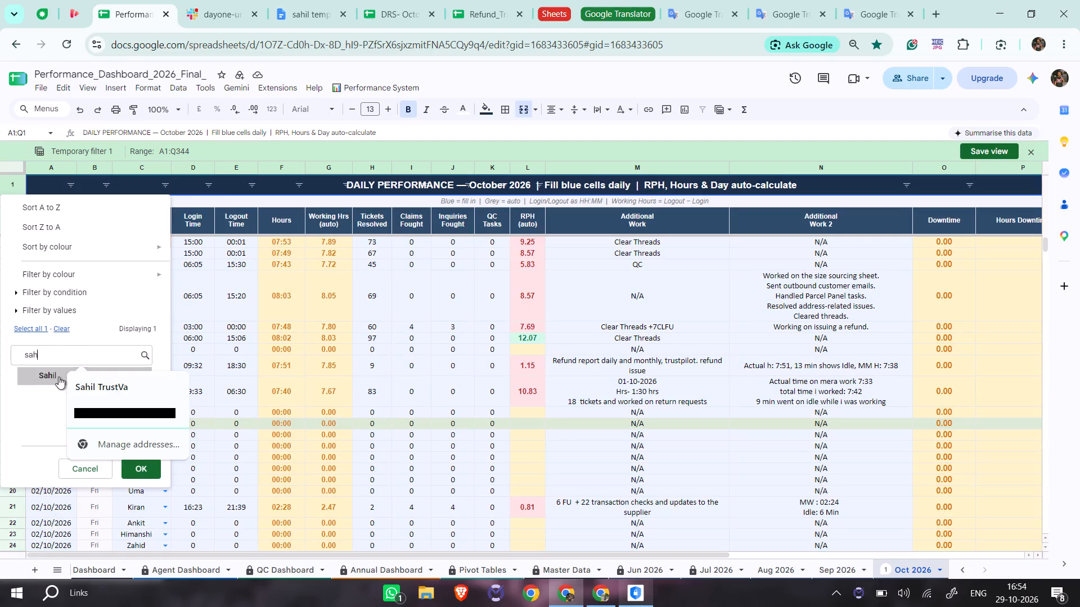
{"action": "left_click", "coordinate": [55, 375]}
{"action": "left_click", "coordinate": [143, 466]}
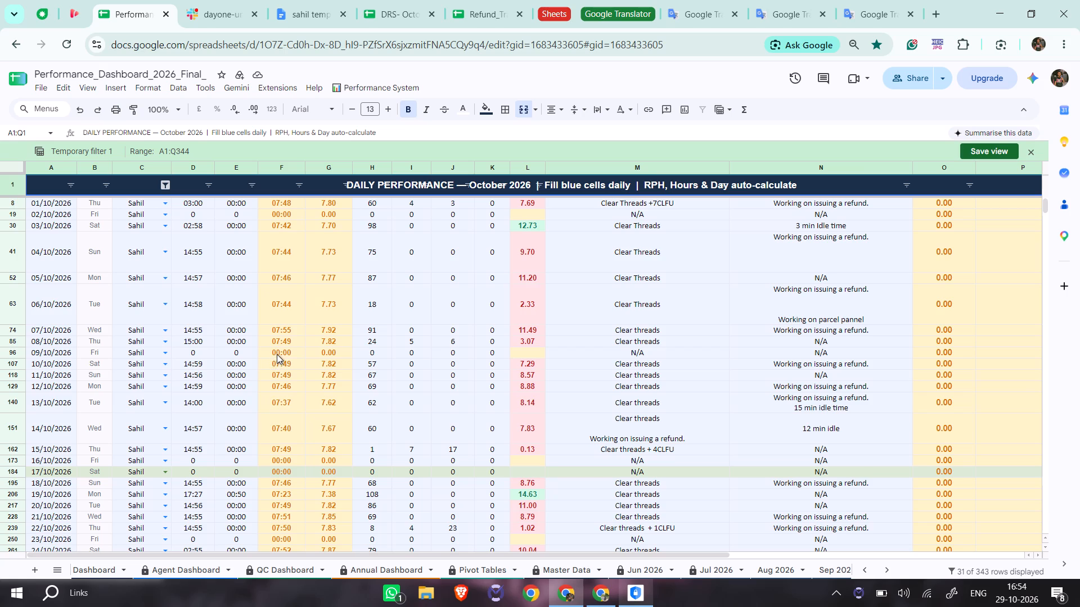
Examine Sahil's daily login, logout and hours entries for October, including the highlighted 17/10/2026 row.
{"action": "scroll", "coordinate": [277, 354], "scroll_direction": "down", "scroll_amount": 3}
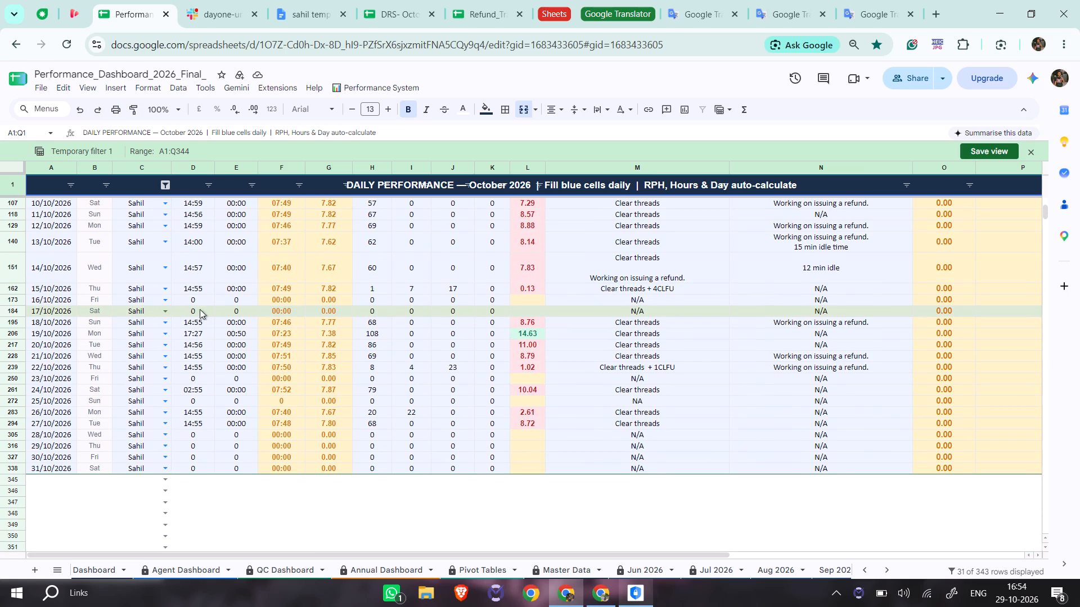
{"action": "left_click", "coordinate": [219, 309]}
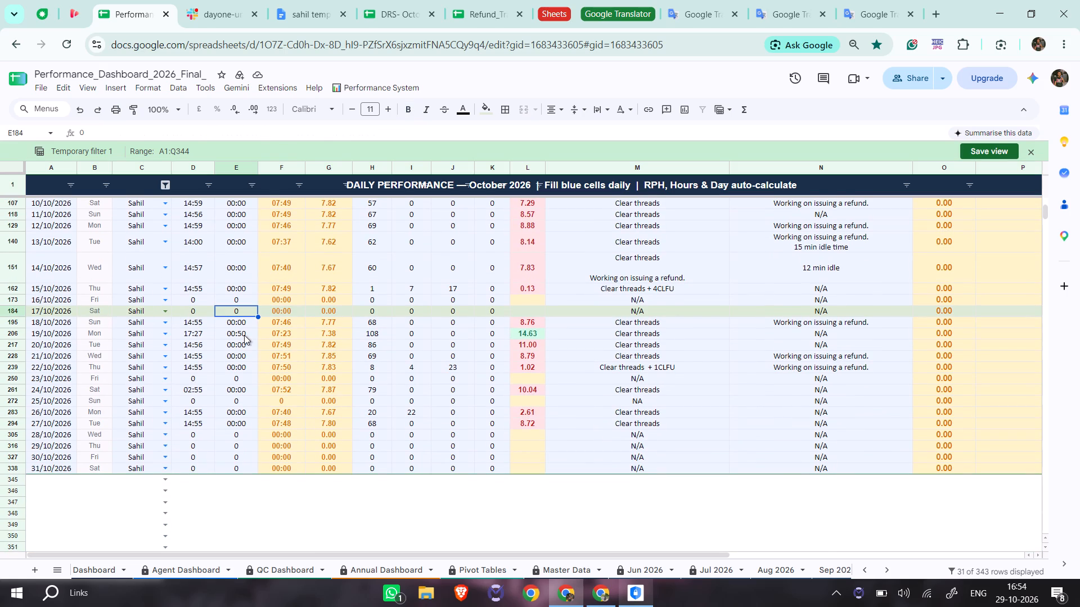
{"action": "scroll", "coordinate": [244, 335], "scroll_direction": "up", "scroll_amount": 2}
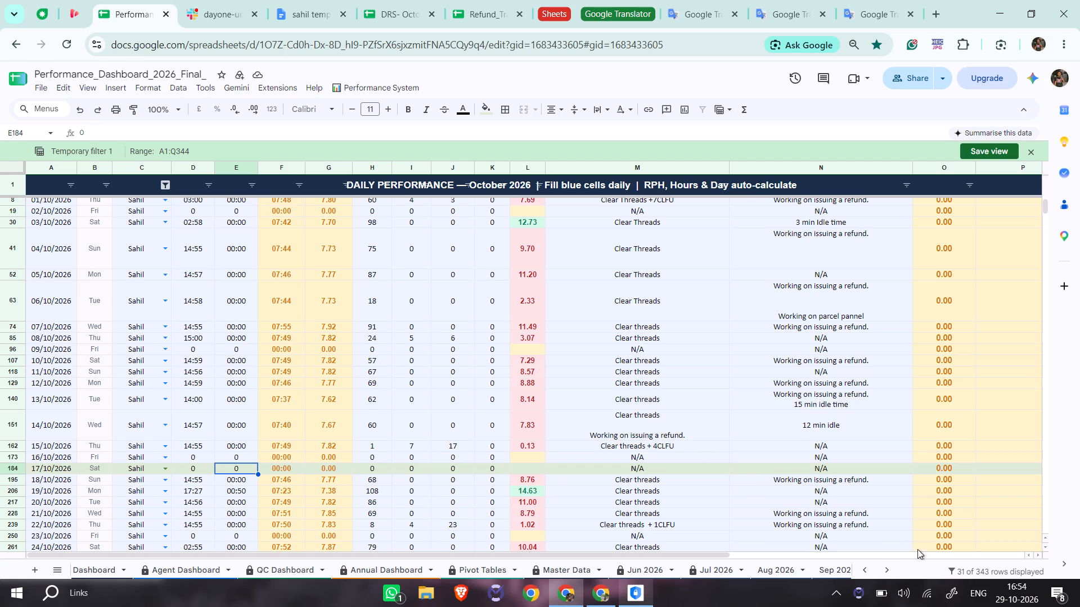
{"action": "left_click", "coordinate": [893, 567]}
{"action": "left_click", "coordinate": [829, 572]}
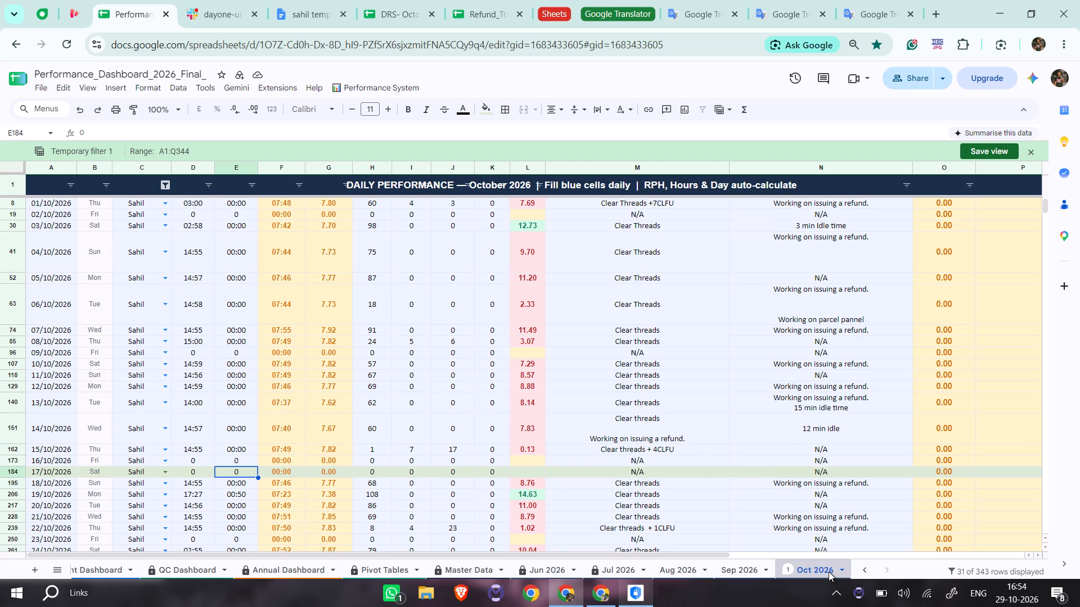
{"action": "left_click", "coordinate": [829, 572]}
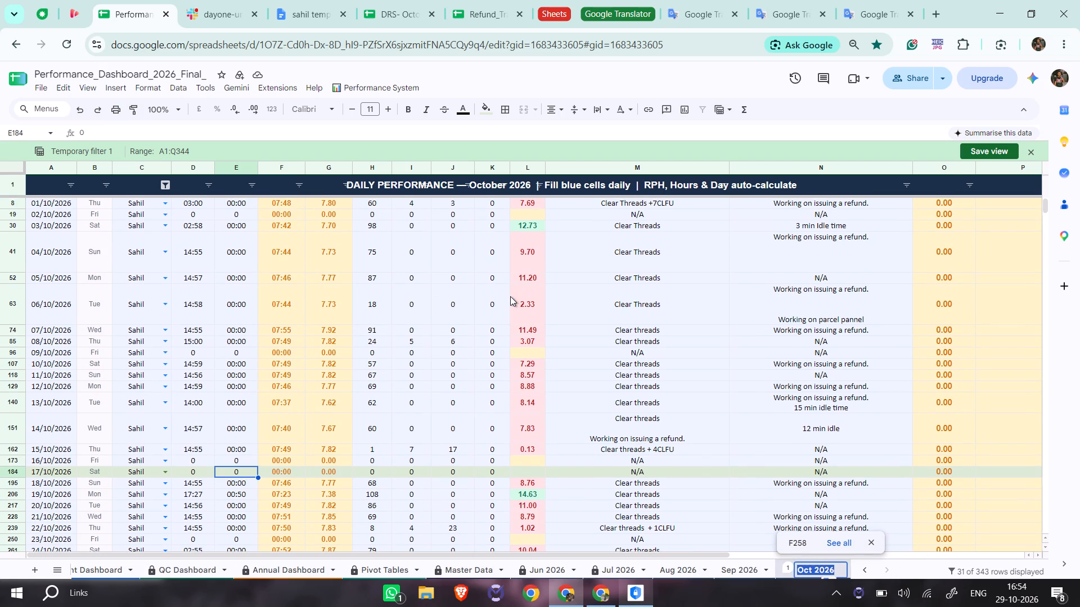
Examine the daily entries for 23 to 29 October in Mera Work's Time Tracker report and check its rows-per-page options.
{"action": "key", "text": "alt+Tab"}
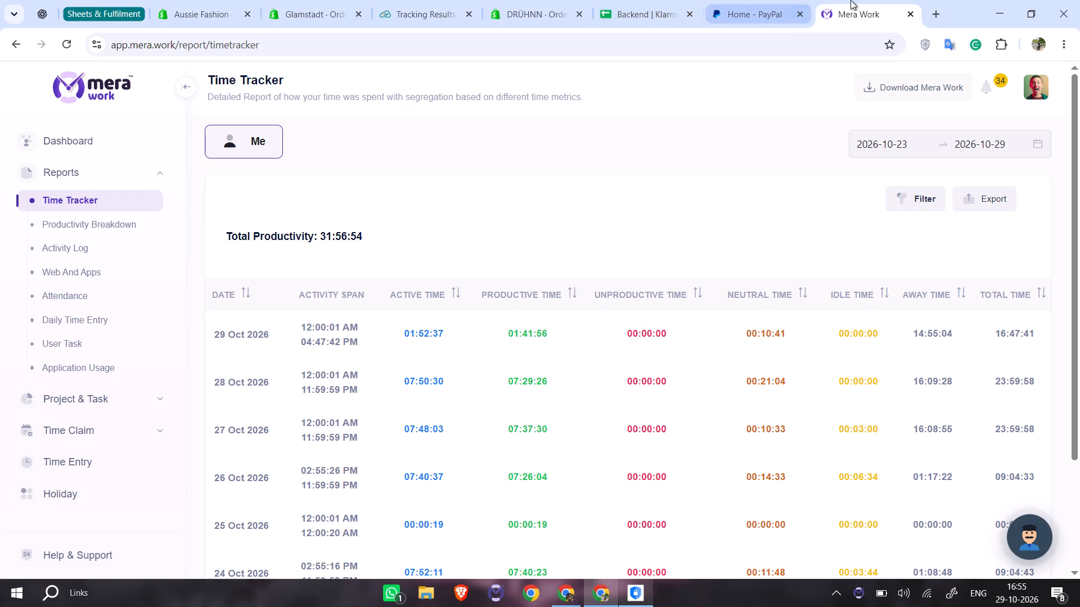
{"action": "scroll", "coordinate": [315, 374], "scroll_direction": "down", "scroll_amount": 4}
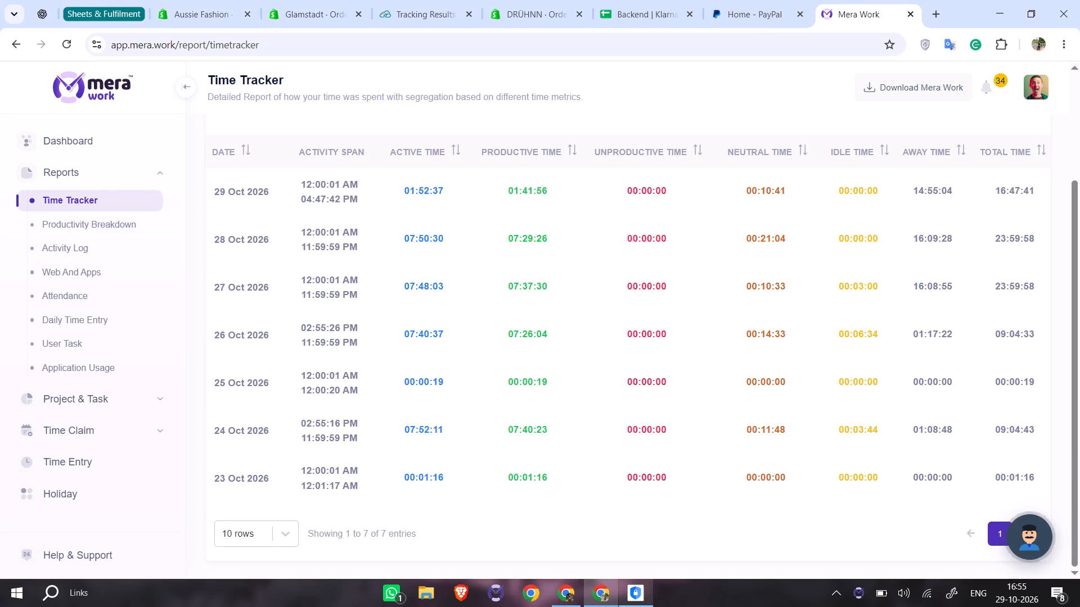
{"action": "scroll", "coordinate": [316, 374], "scroll_direction": "down", "scroll_amount": 1}
{"action": "scroll", "coordinate": [481, 300], "scroll_direction": "up", "scroll_amount": 2}
{"action": "scroll", "coordinate": [645, 270], "scroll_direction": "down", "scroll_amount": 3}
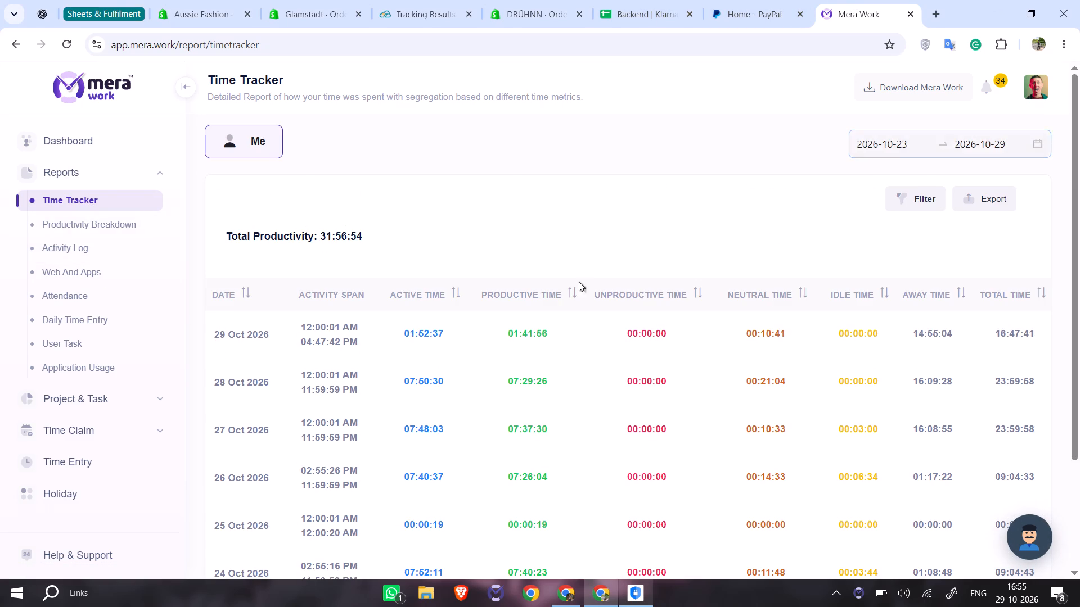
{"action": "scroll", "coordinate": [579, 282], "scroll_direction": "down", "scroll_amount": 2}
{"action": "left_click", "coordinate": [282, 534]}
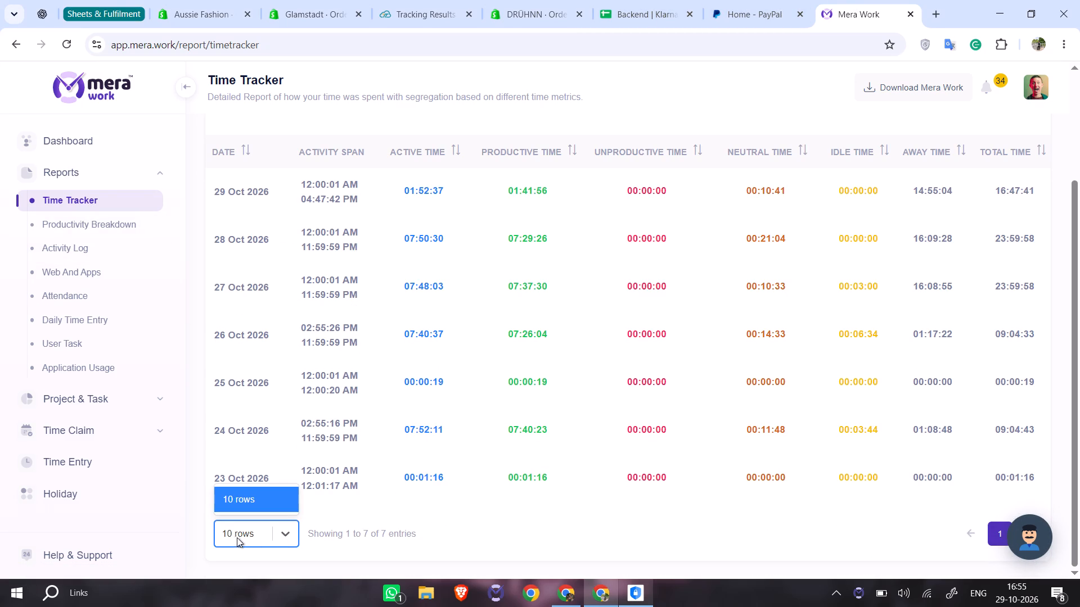
{"action": "left_click", "coordinate": [244, 533]}
{"action": "scroll", "coordinate": [950, 154], "scroll_direction": "up", "scroll_amount": 2}
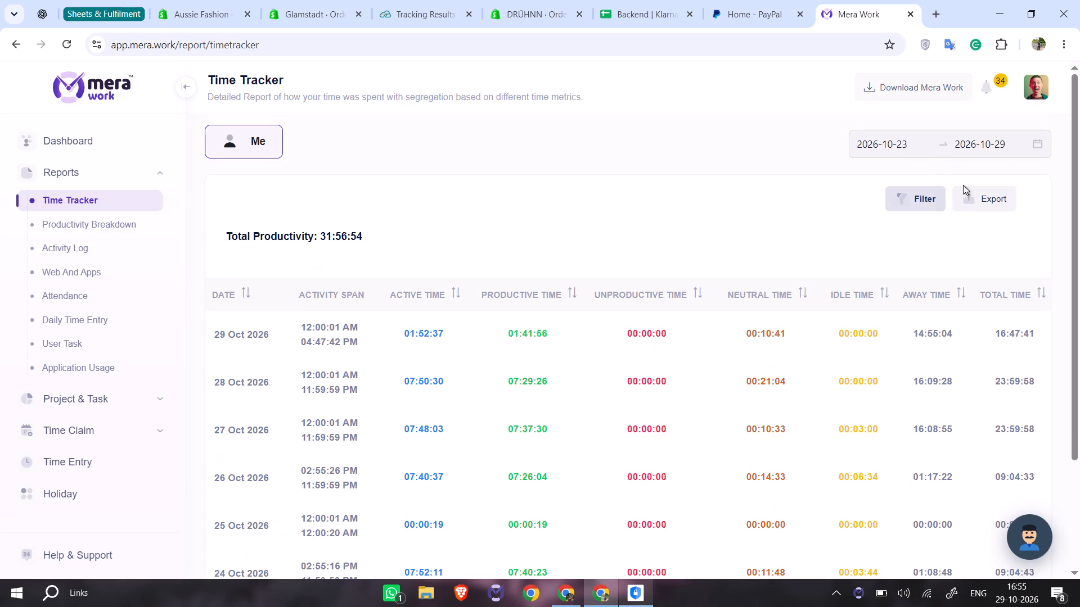
Set the Time Tracker report's date range to 2026-10-14 through 2026-10-29.
{"action": "left_click", "coordinate": [1000, 154]}
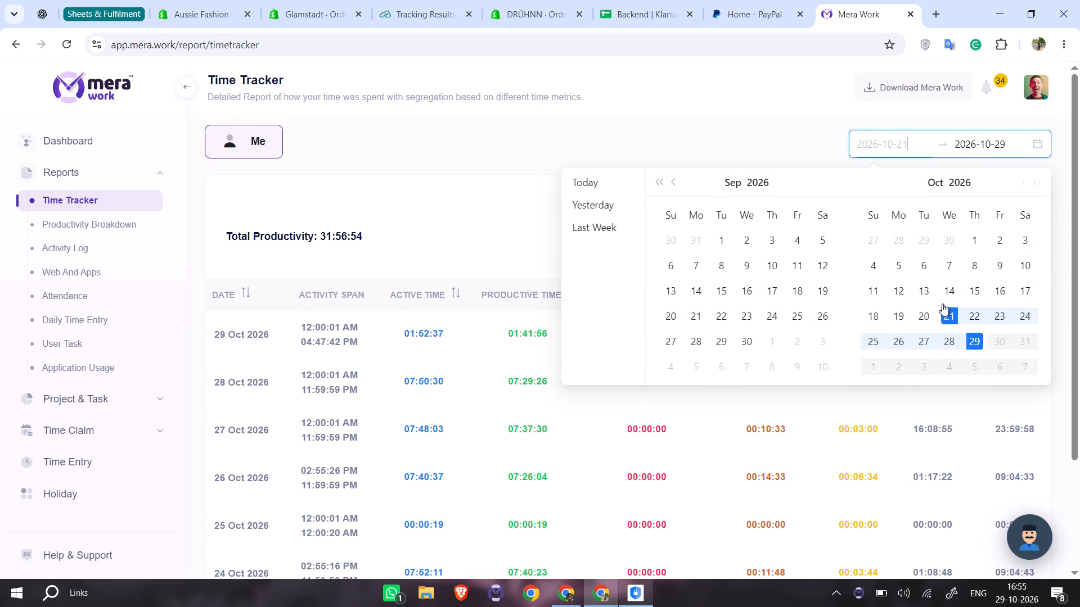
{"action": "left_click", "coordinate": [952, 294]}
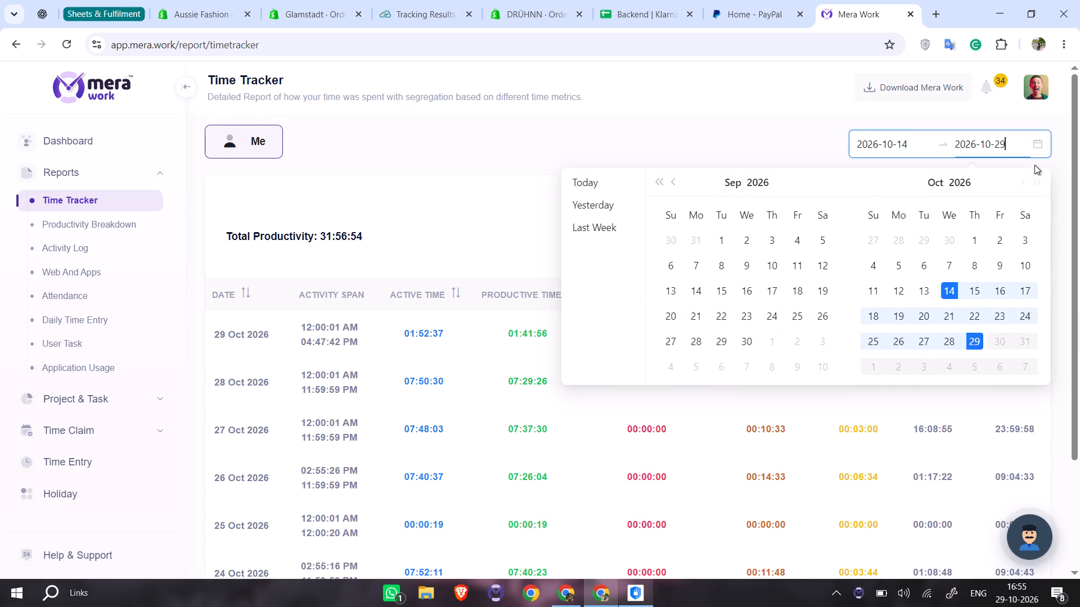
{"action": "left_click", "coordinate": [1034, 149]}
{"action": "left_click", "coordinate": [767, 148]}
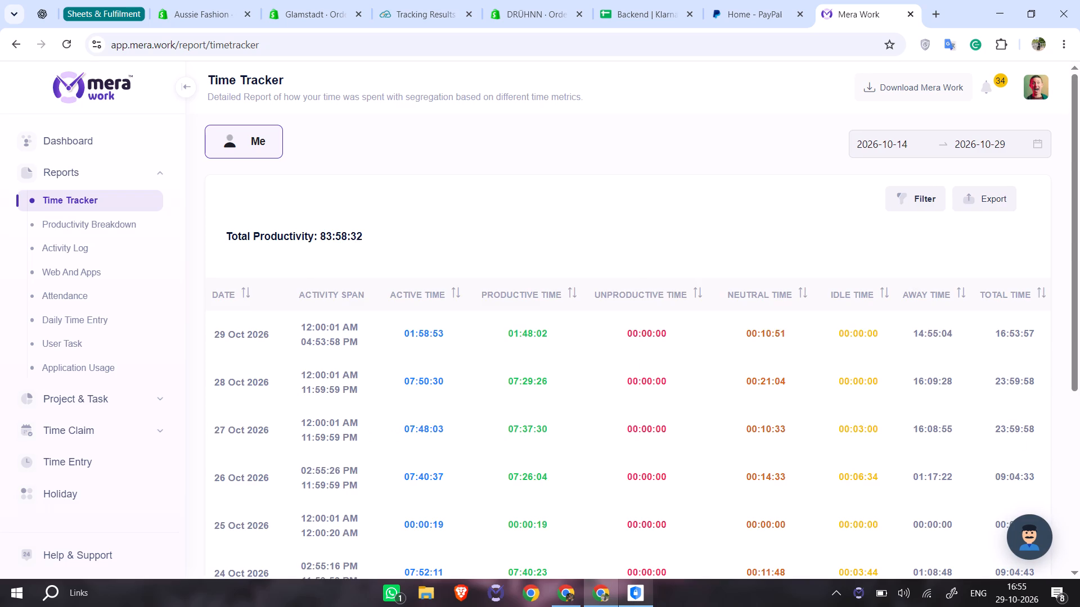
Check the rows-per-page options and open page 2 of the Time Tracker entries.
{"action": "scroll", "coordinate": [312, 393], "scroll_direction": "down", "scroll_amount": 2}
{"action": "left_click", "coordinate": [289, 546]}
{"action": "left_click", "coordinate": [292, 537]}
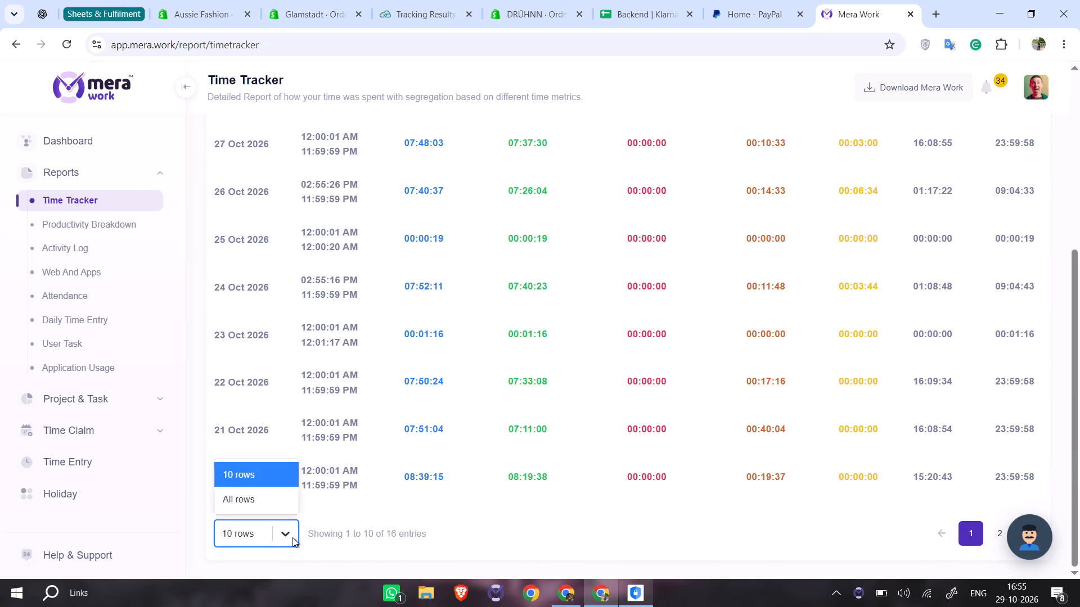
{"action": "scroll", "coordinate": [360, 515], "scroll_direction": "down", "scroll_amount": 2}
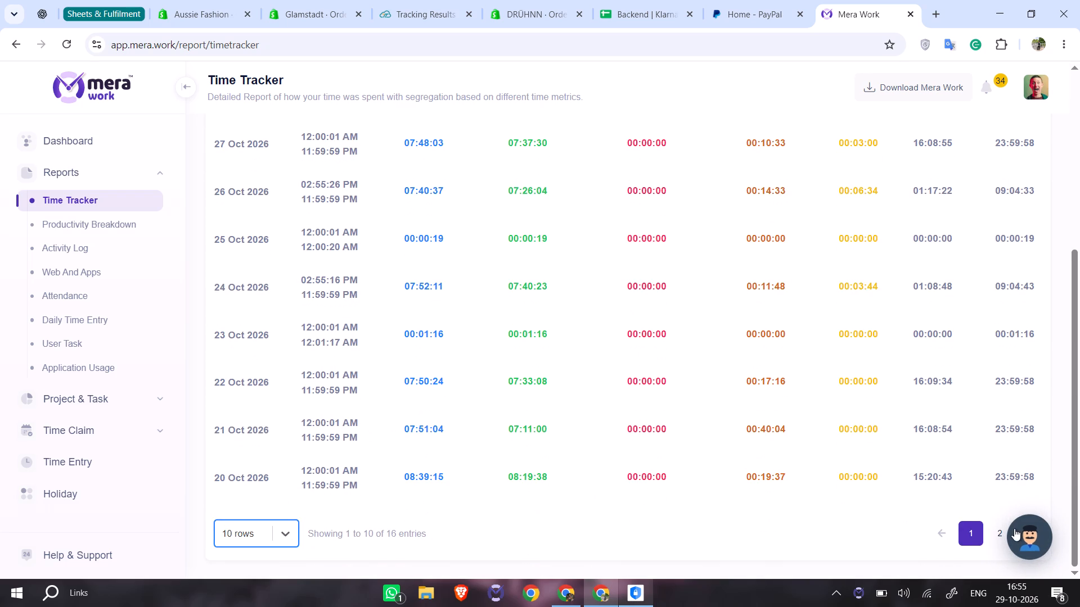
{"action": "left_click_drag", "start_coordinate": [1015, 532], "coordinate": [1029, 564]}
{"action": "left_click", "coordinate": [998, 534]}
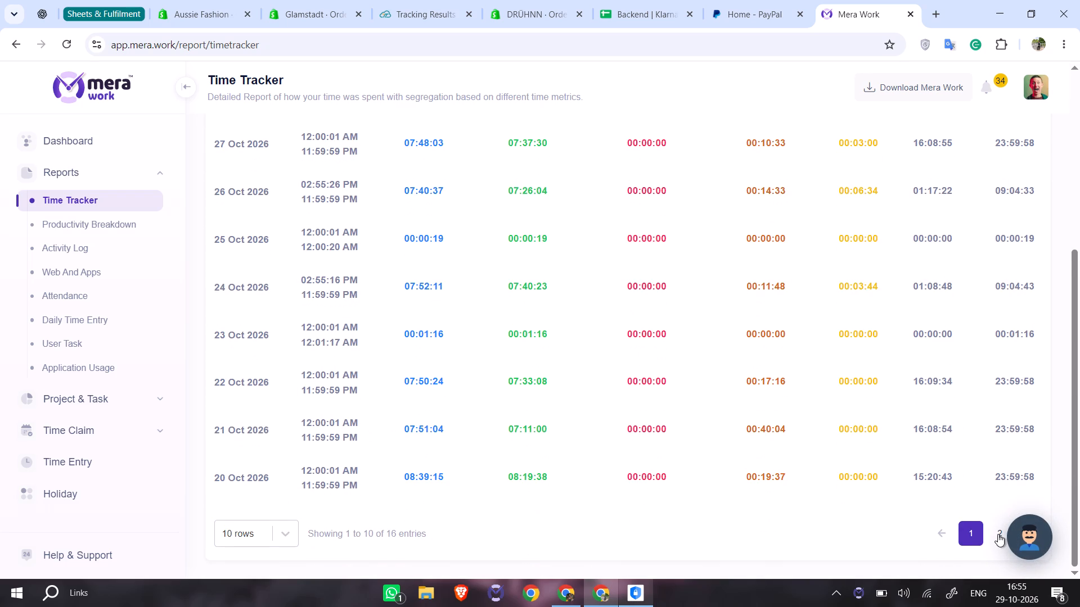
{"action": "left_click_drag", "start_coordinate": [1010, 536], "coordinate": [1051, 452]}
{"action": "left_click", "coordinate": [900, 537]}
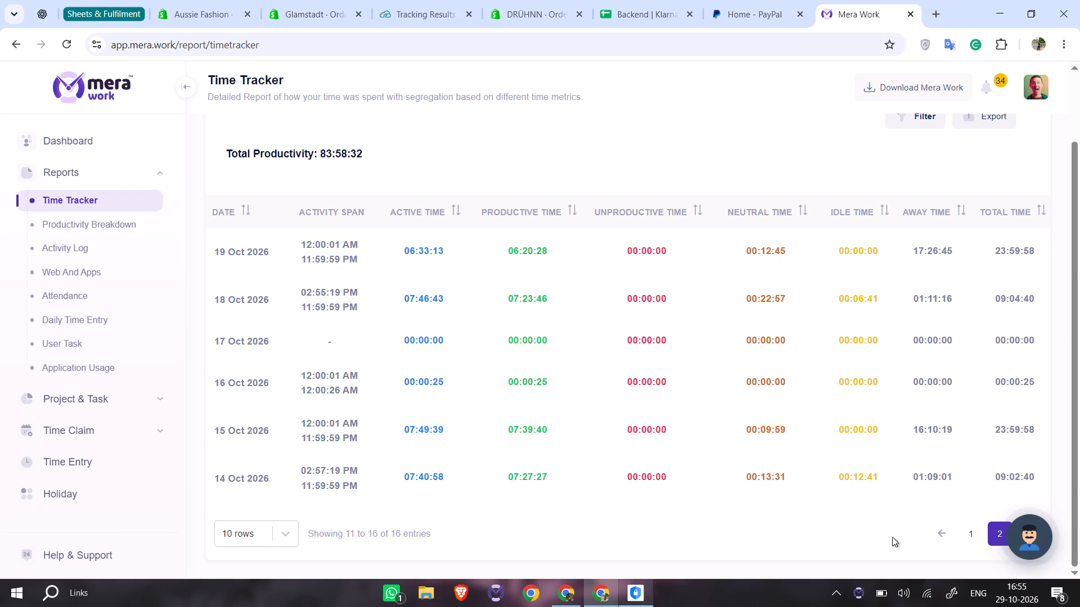
Examine the activity spans recorded for 16 and 17 October 2026 in the Time Tracker report.
{"action": "scroll", "coordinate": [271, 420], "scroll_direction": "up", "scroll_amount": 1}
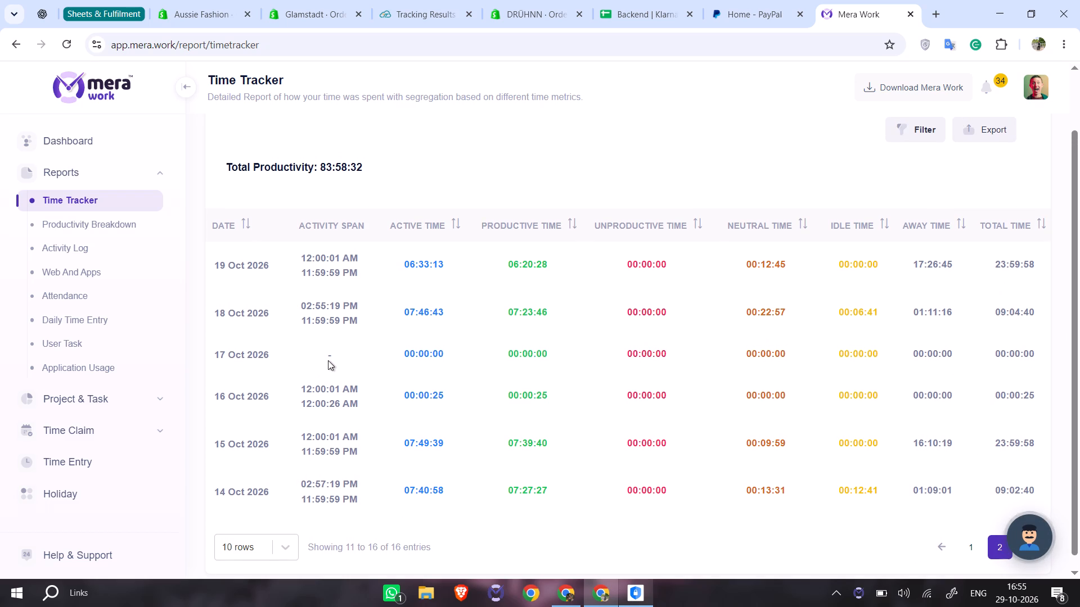
{"action": "triple_click", "coordinate": [328, 360]}
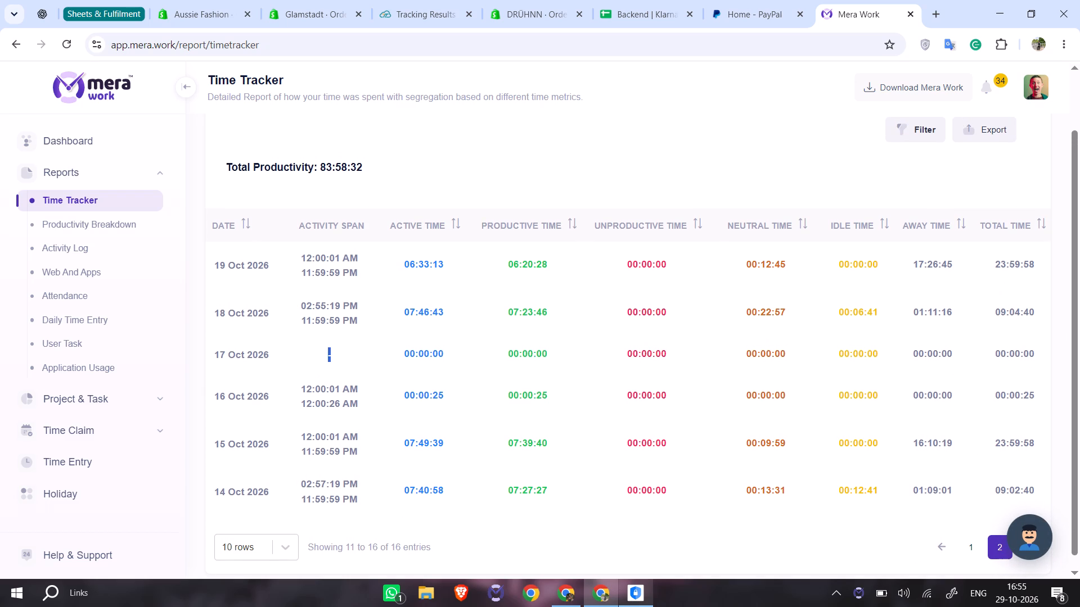
{"action": "triple_click", "coordinate": [328, 390]}
{"action": "left_click", "coordinate": [340, 389]}
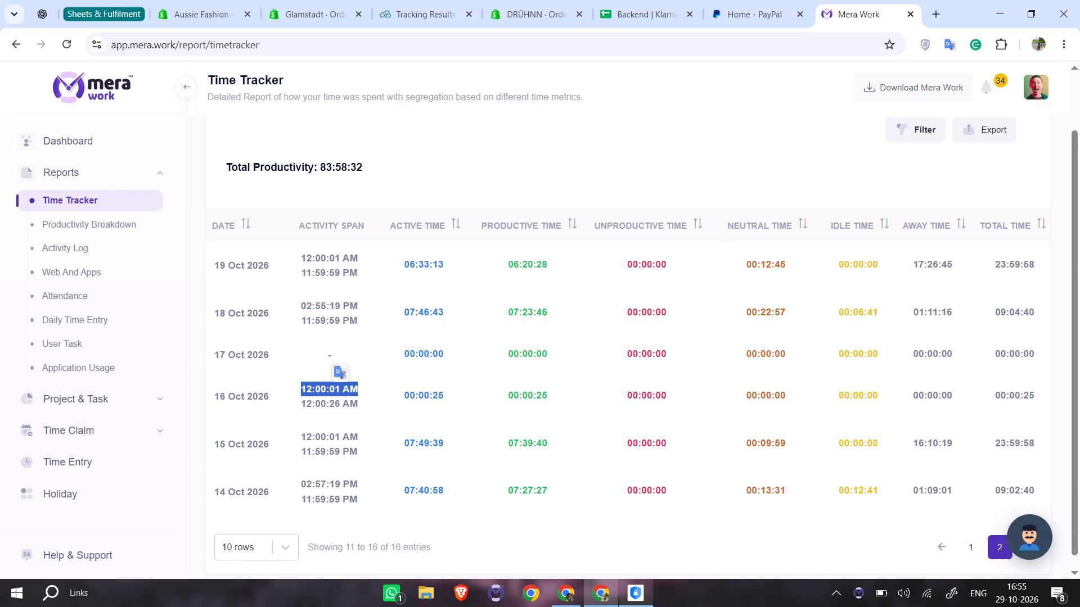
{"action": "triple_click", "coordinate": [343, 396]}
{"action": "left_click", "coordinate": [343, 396]}
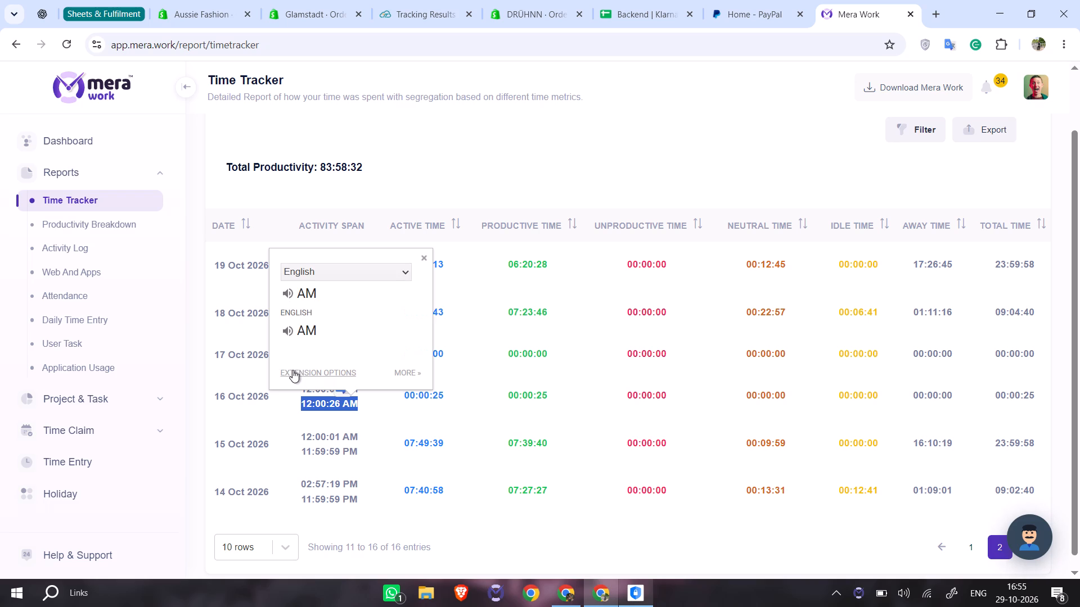
{"action": "left_click", "coordinate": [258, 356]}
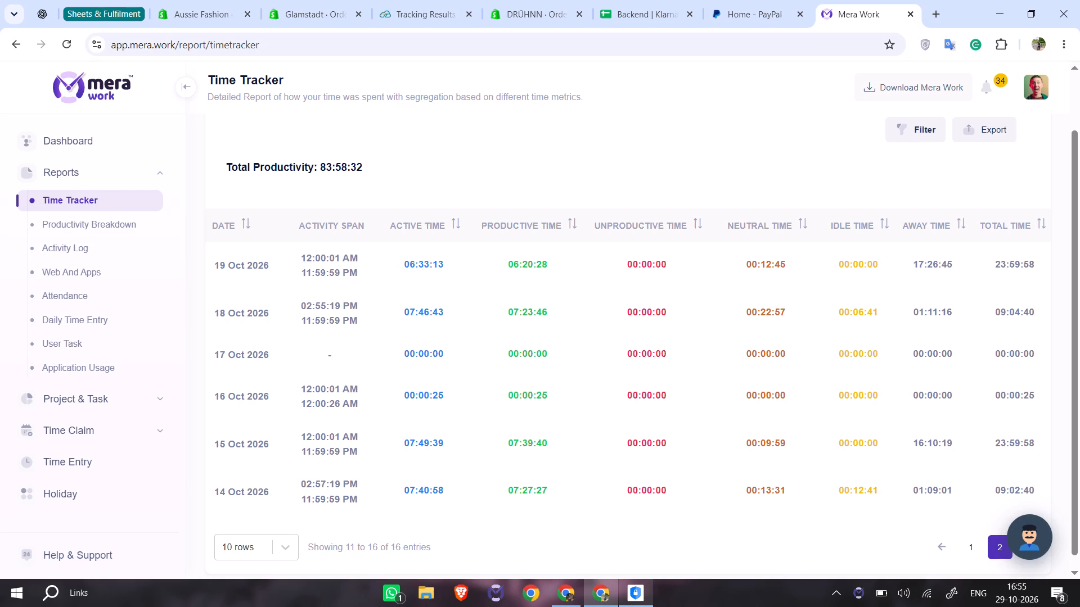
{"action": "triple_click", "coordinate": [326, 393]}
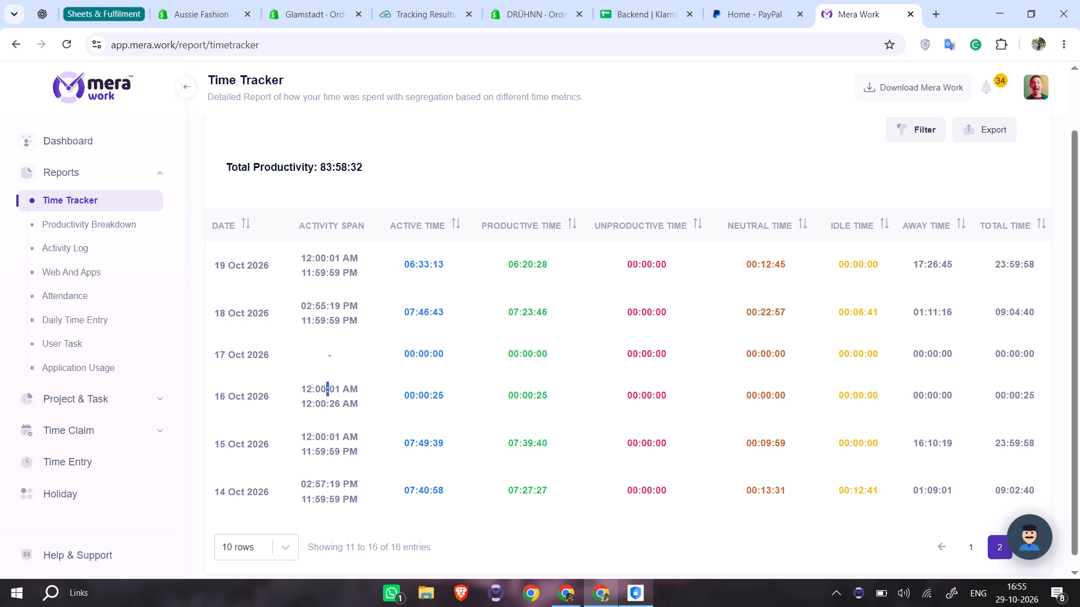
{"action": "double_click", "coordinate": [326, 392]}
{"action": "double_click", "coordinate": [325, 359]}
Switch to the October performance sheet and examine Sahil's time entries for the dates up to 31/10/2026, especially 23 and 25 October.
{"action": "key", "text": "alt+Tab"}
{"action": "scroll", "coordinate": [241, 466], "scroll_direction": "down", "scroll_amount": 1}
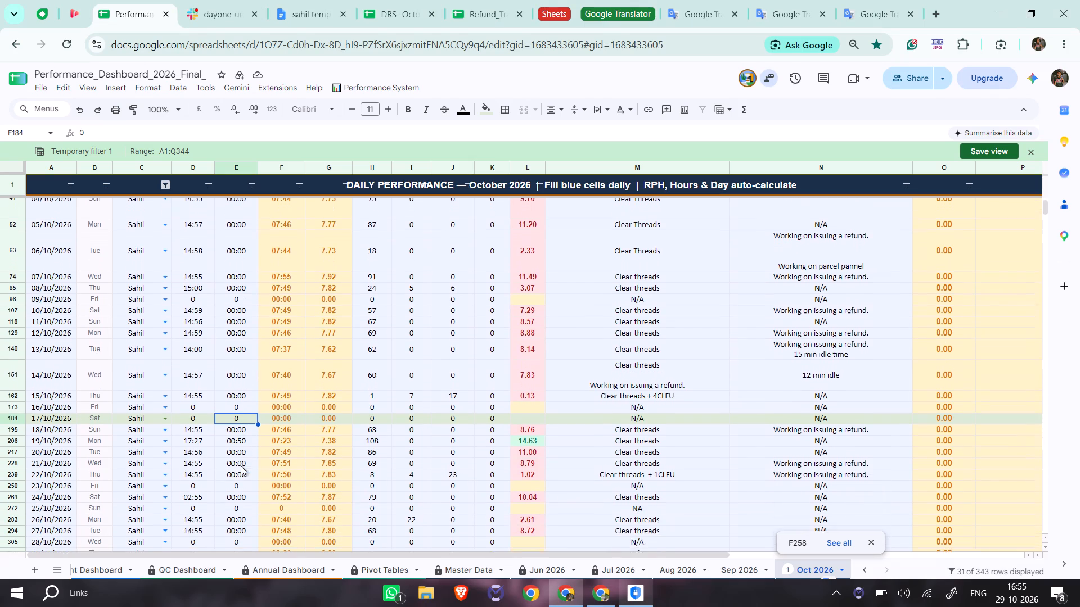
{"action": "scroll", "coordinate": [241, 466], "scroll_direction": "down", "scroll_amount": 1}
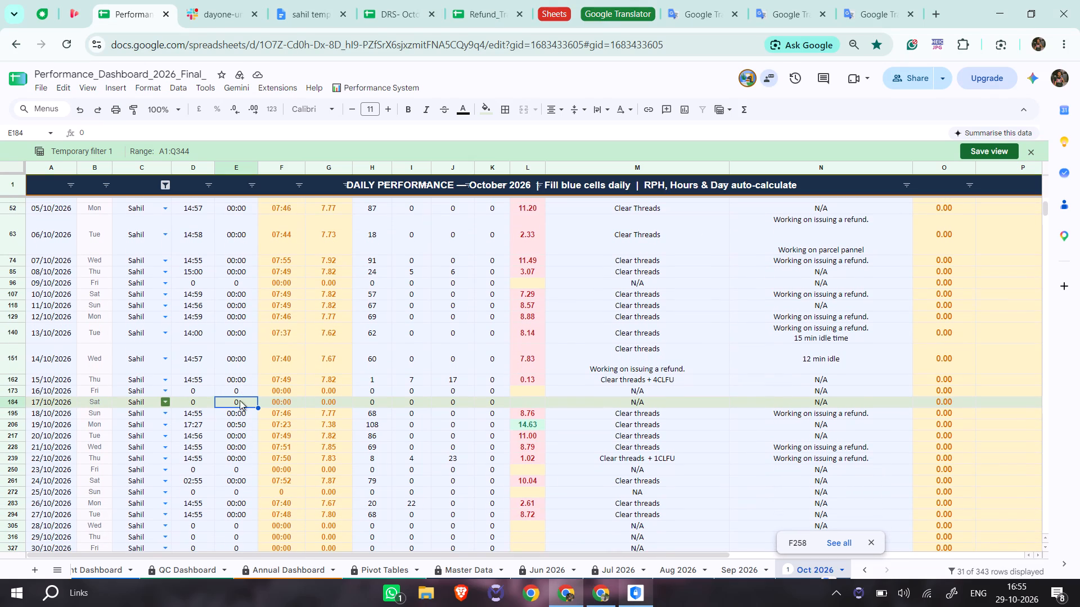
{"action": "scroll", "coordinate": [240, 402], "scroll_direction": "down", "scroll_amount": 2}
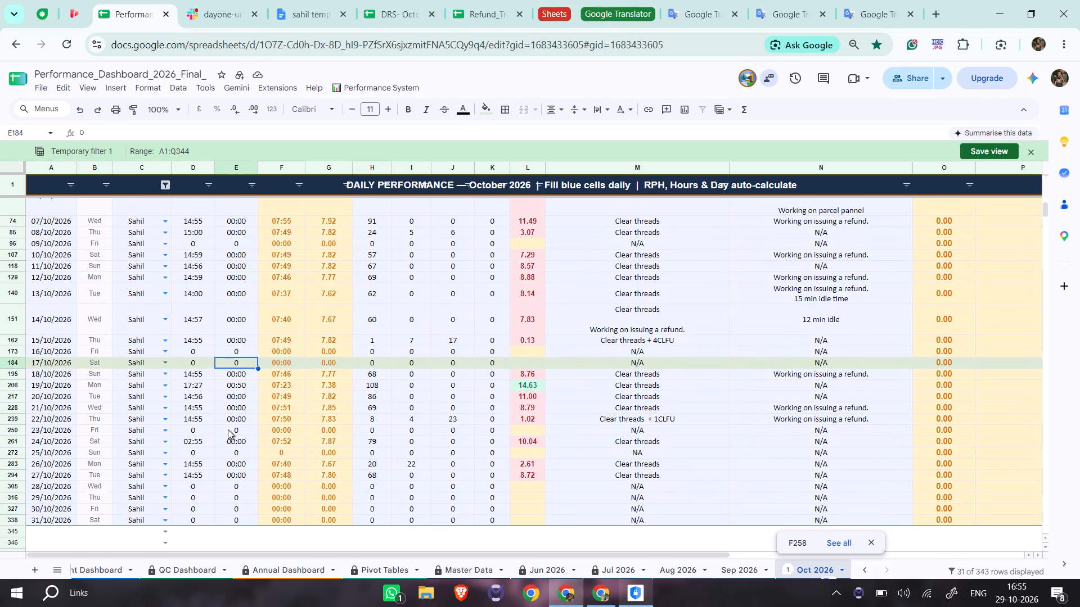
{"action": "left_click", "coordinate": [228, 429]}
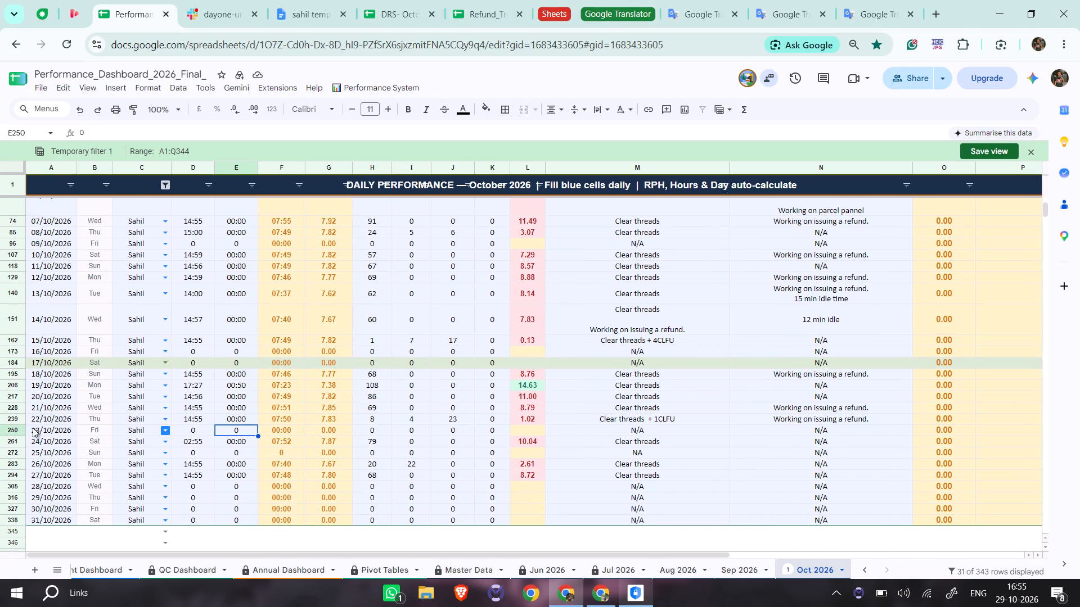
{"action": "left_click", "coordinate": [15, 428]}
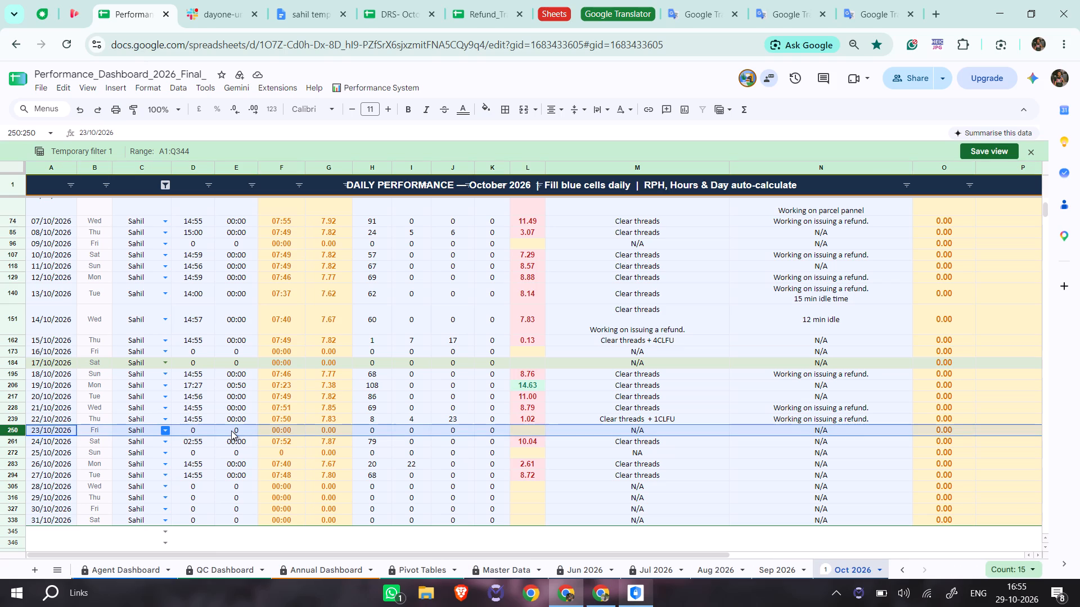
{"action": "left_click", "coordinate": [236, 454]}
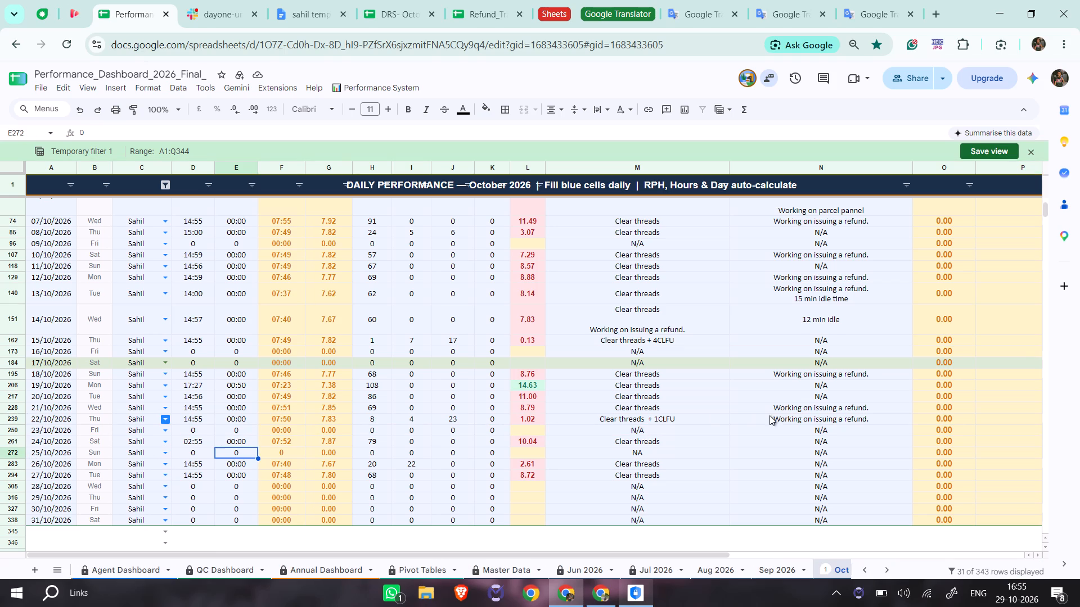
Examine page 1 of Mera Work's Time Tracker entries for 20 to 29 October, and return to the October performance sheet.
{"action": "key", "text": "alt+Tab"}
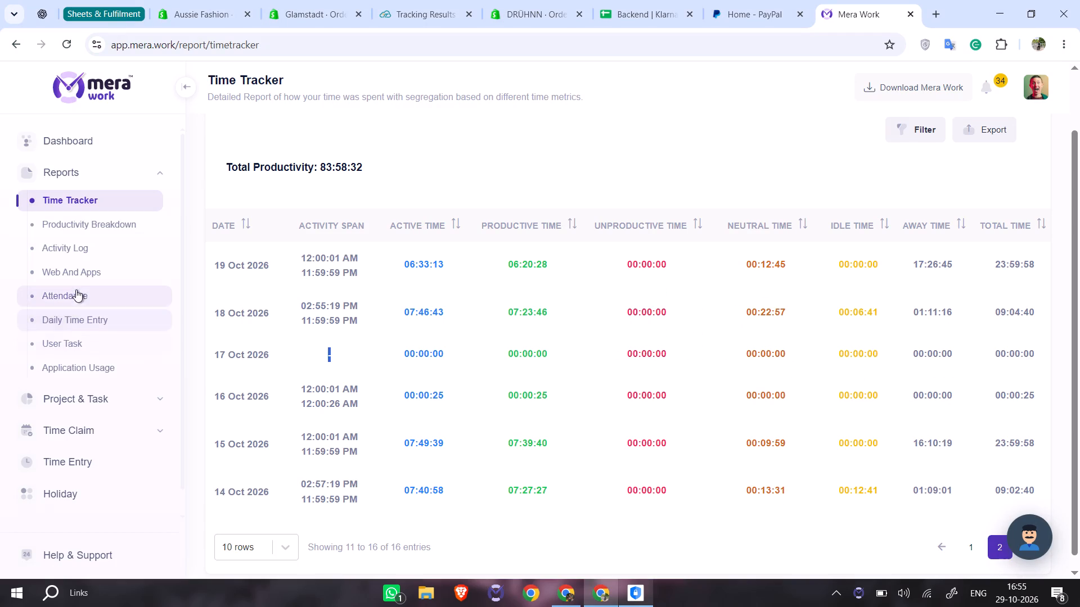
{"action": "left_click", "coordinate": [977, 550]}
{"action": "scroll", "coordinate": [583, 520], "scroll_direction": "down", "scroll_amount": 3}
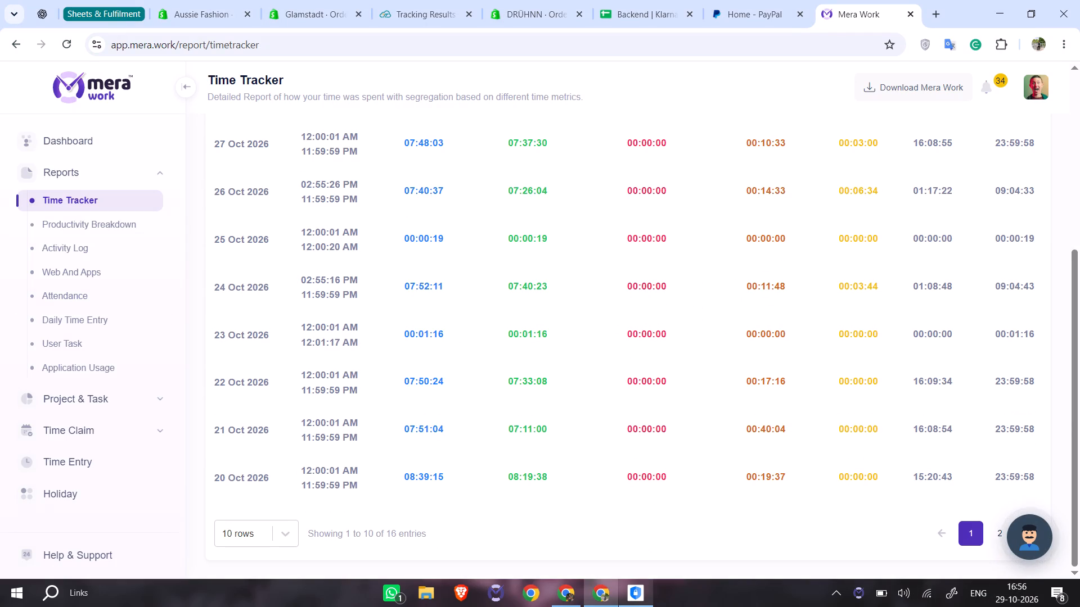
{"action": "scroll", "coordinate": [348, 357], "scroll_direction": "up", "scroll_amount": 1}
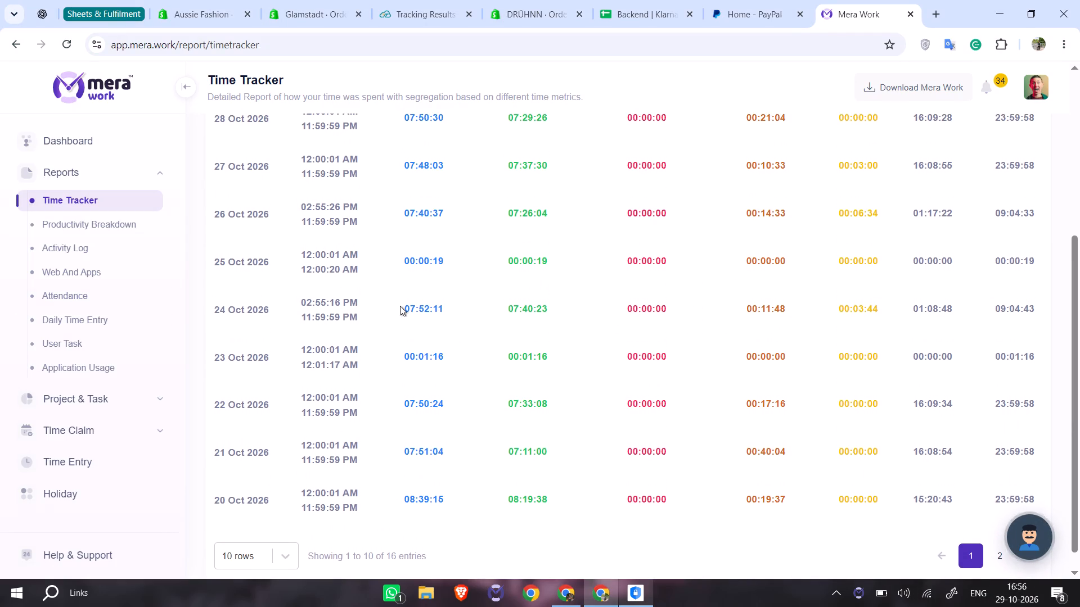
{"action": "scroll", "coordinate": [400, 306], "scroll_direction": "up", "scroll_amount": 3}
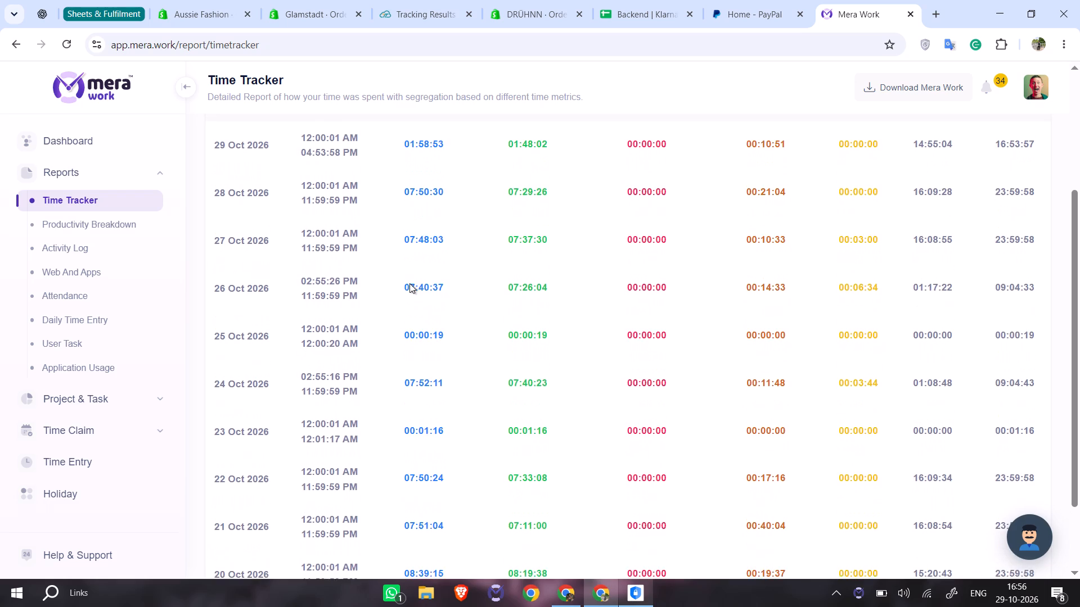
{"action": "scroll", "coordinate": [409, 283], "scroll_direction": "up", "scroll_amount": 2}
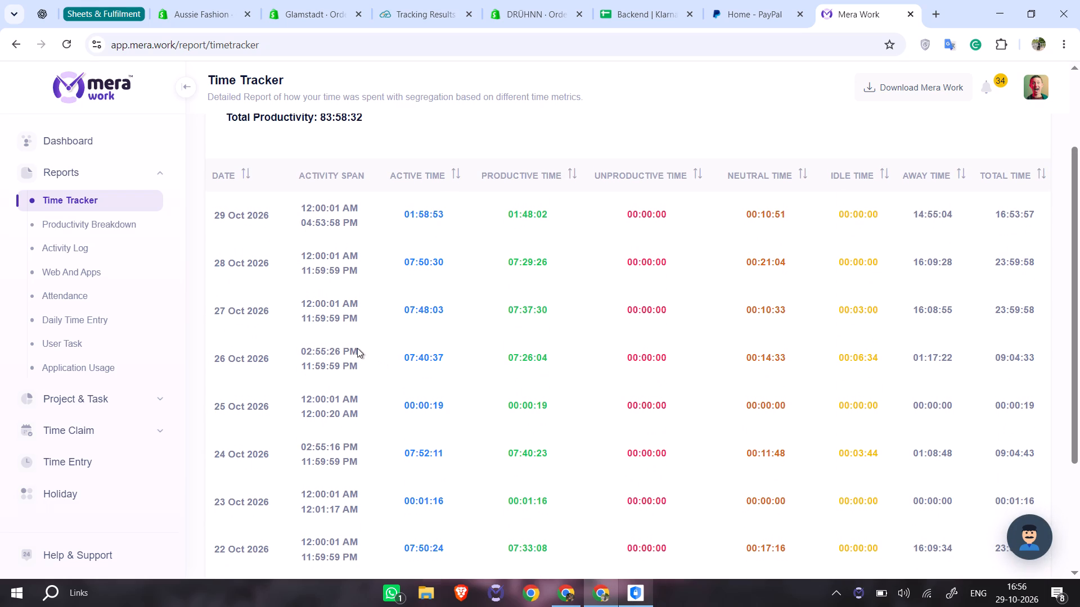
{"action": "key", "text": "alt+Tab"}
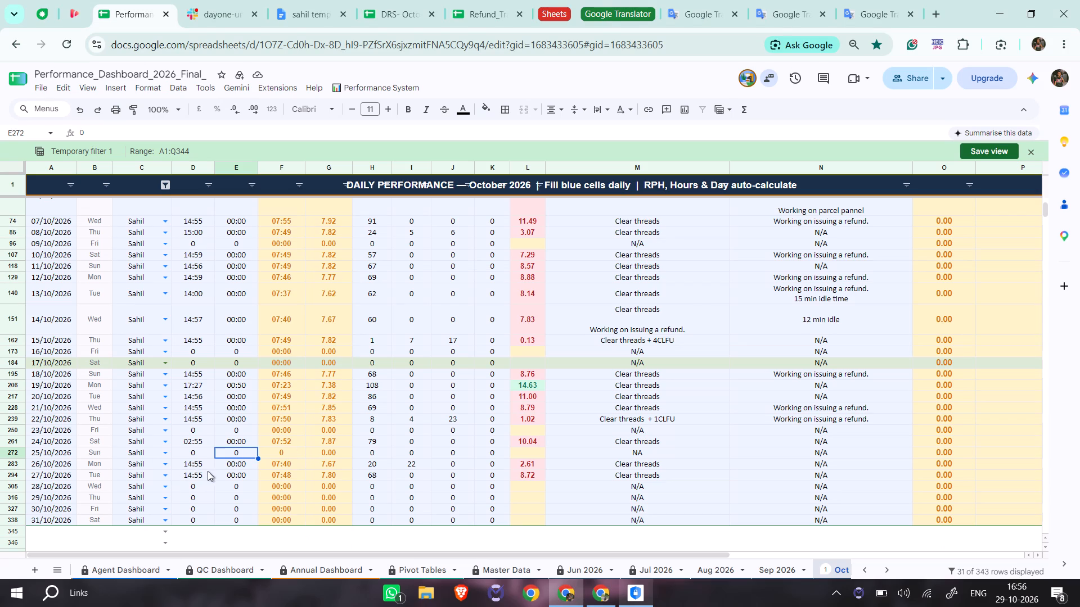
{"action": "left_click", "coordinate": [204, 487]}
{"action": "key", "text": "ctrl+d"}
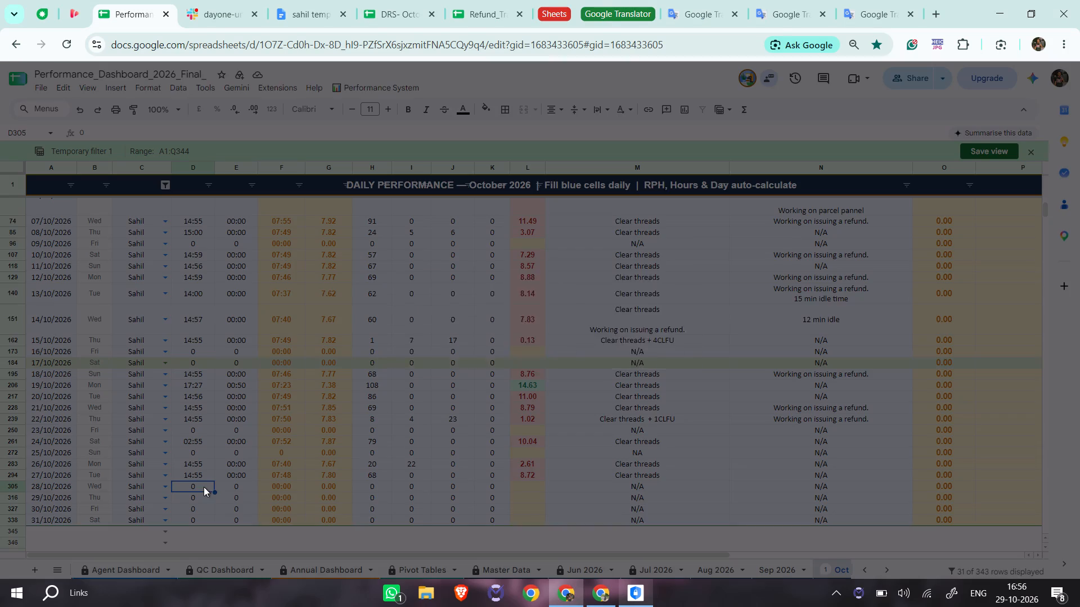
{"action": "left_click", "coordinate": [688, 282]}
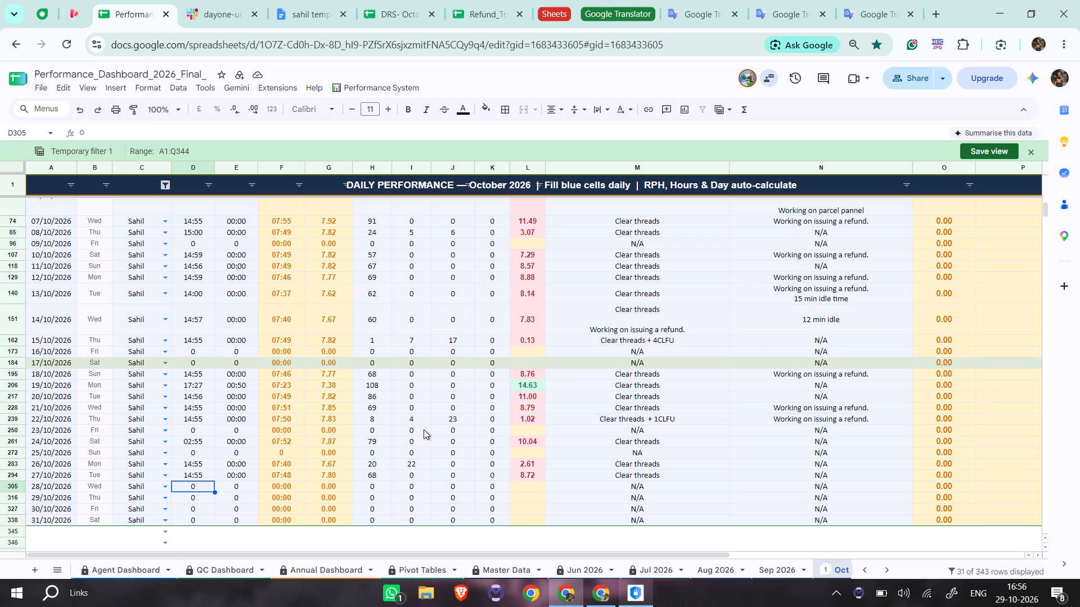
In Sahil's 28/10/2026 row, copy 14:55 from the 27/10/2026 row into column D and enter 00:0 in column E.
{"action": "left_click", "coordinate": [207, 471]}
{"action": "key", "text": "ctrl+c"}
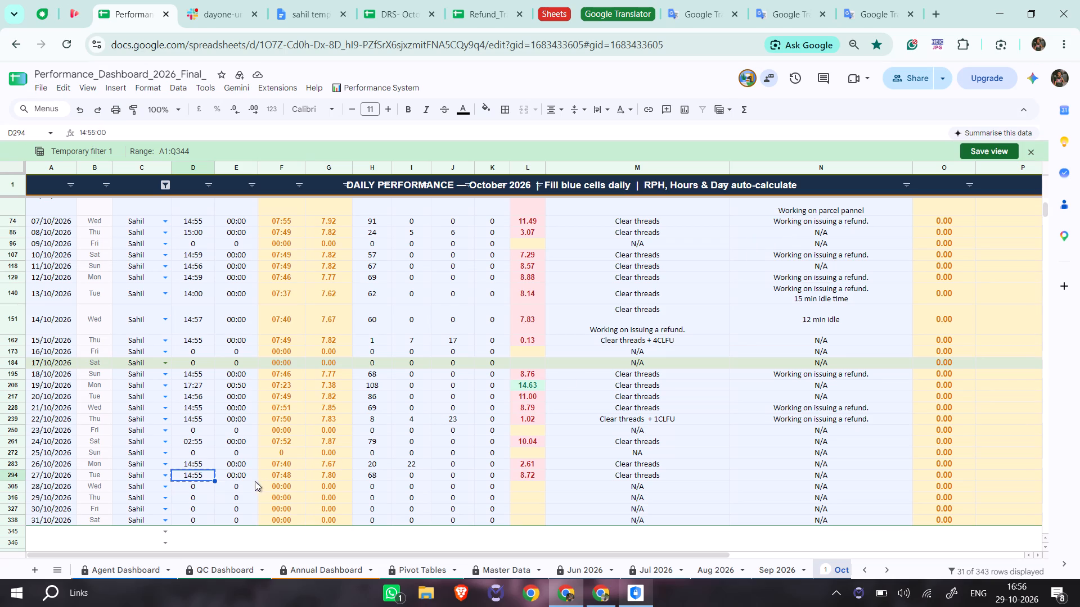
{"action": "left_click", "coordinate": [206, 486]}
{"action": "key", "text": "ctrl+shift+v"}
{"action": "left_click", "coordinate": [238, 482]}
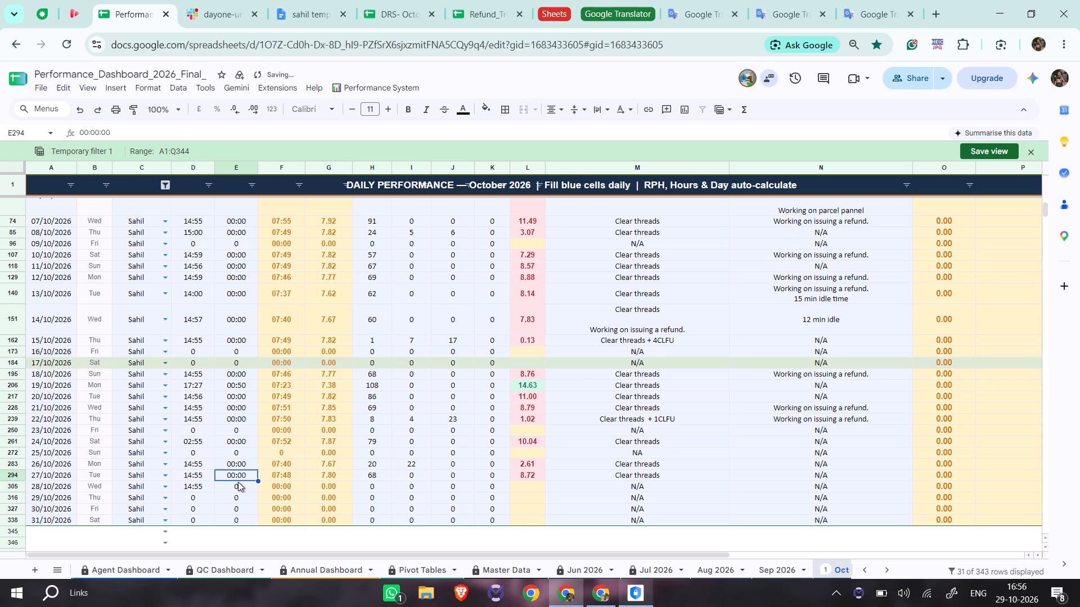
{"action": "left_click", "coordinate": [238, 482]}
{"action": "type", "text": "00:0"}
{"action": "key", "text": "Tab"}
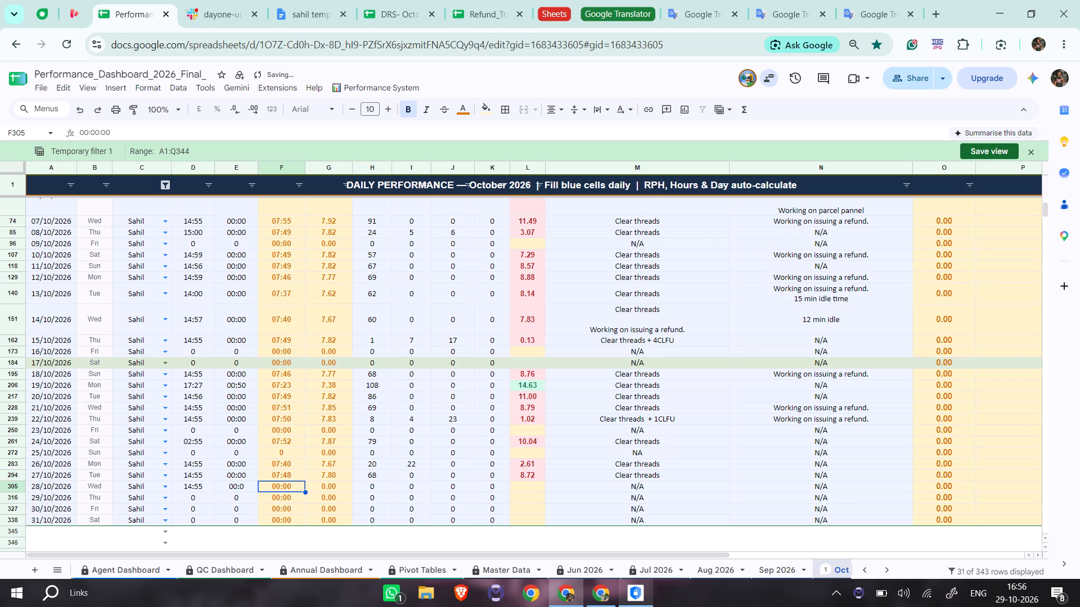
Copy 07:50 from Mera Work's 28 Oct active time into column F of Sahil's 28/10/2026 row as plain text.
{"action": "key", "text": "alt+Tab"}
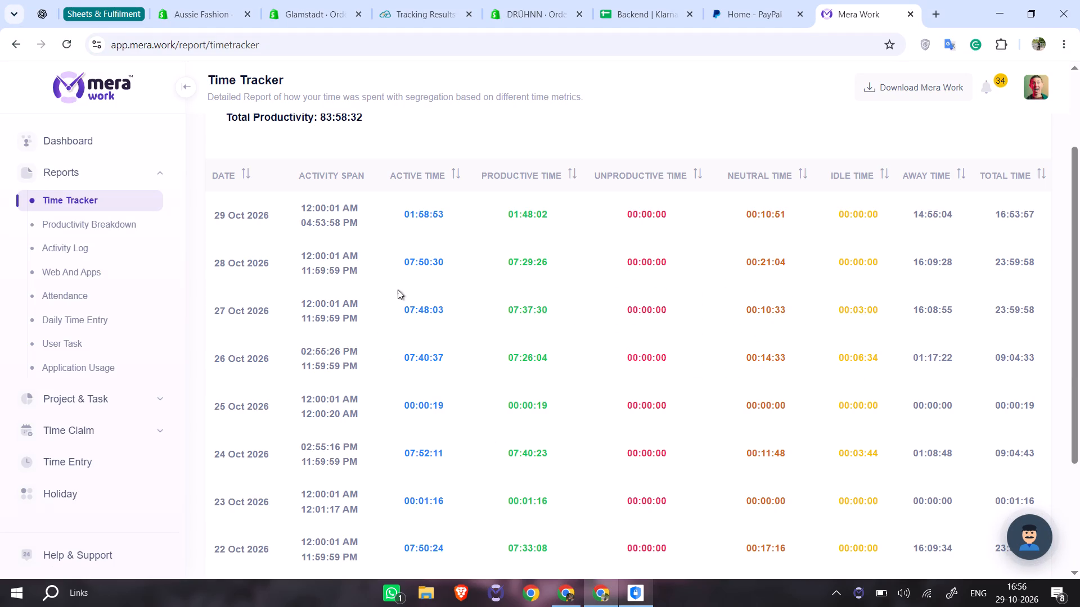
{"action": "left_click_drag", "start_coordinate": [399, 257], "coordinate": [426, 262]}
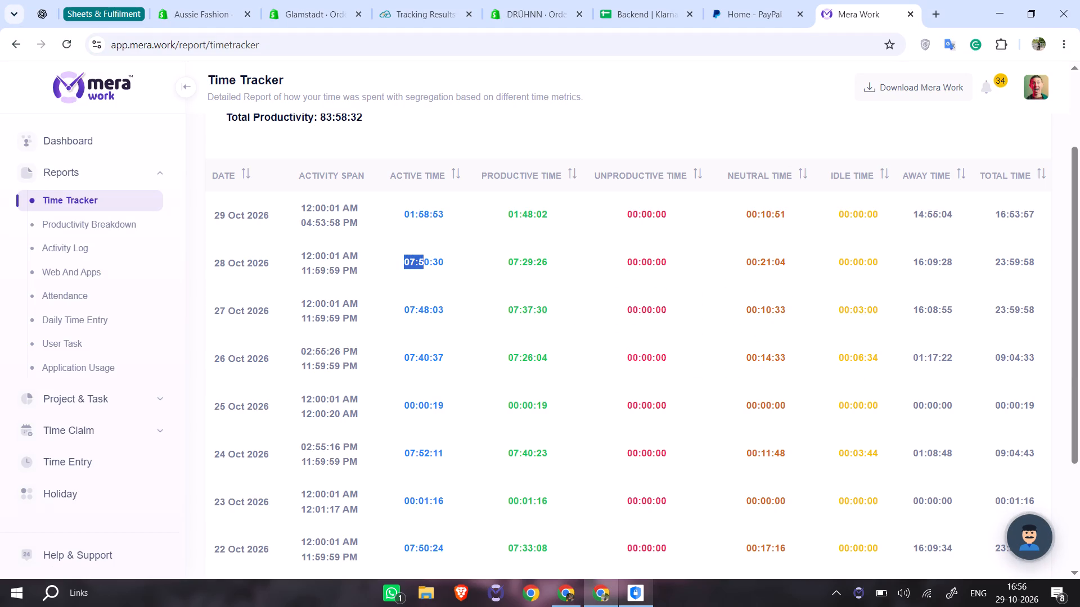
{"action": "left_click_drag", "start_coordinate": [426, 262], "coordinate": [427, 262]}
{"action": "key", "text": "ctrl+c"}
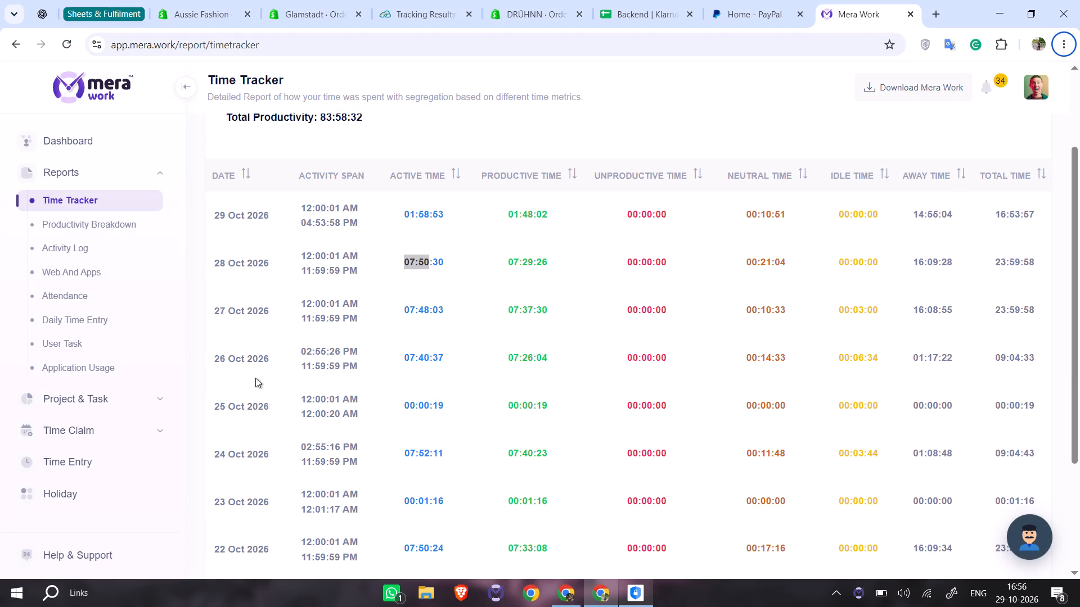
{"action": "key", "text": "alt+Tab"}
{"action": "key", "text": "ctrl+shift+v"}
{"action": "key", "text": "Tab"}
{"action": "key", "text": "Tab"}
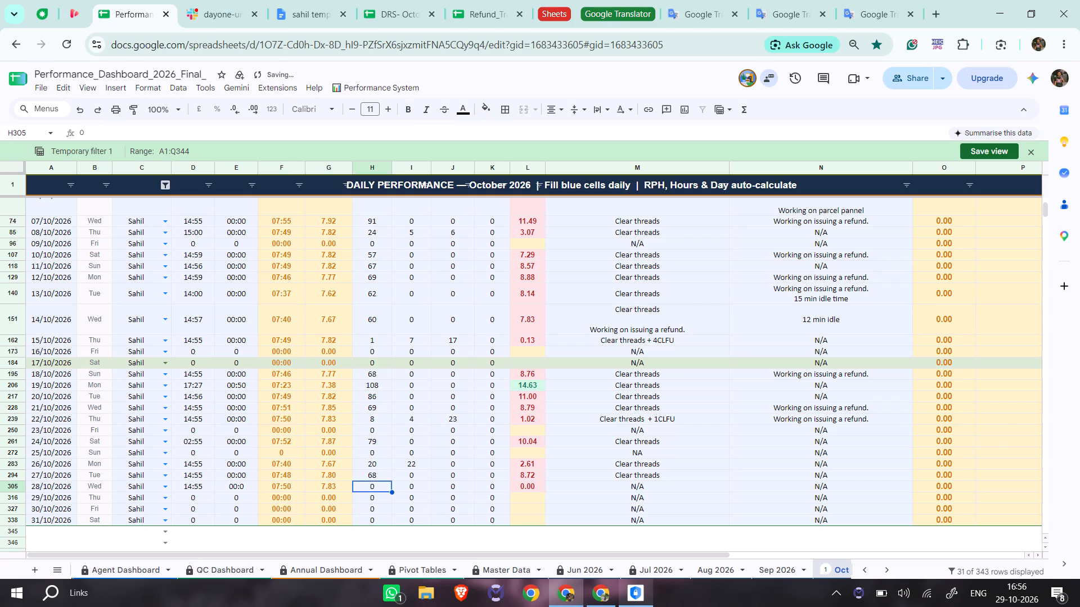
In the DRS- October 2026 spreadsheet, open the Oct 28 sheet and select the last number in Sahil's AG column.
{"action": "left_click", "coordinate": [385, 1]}
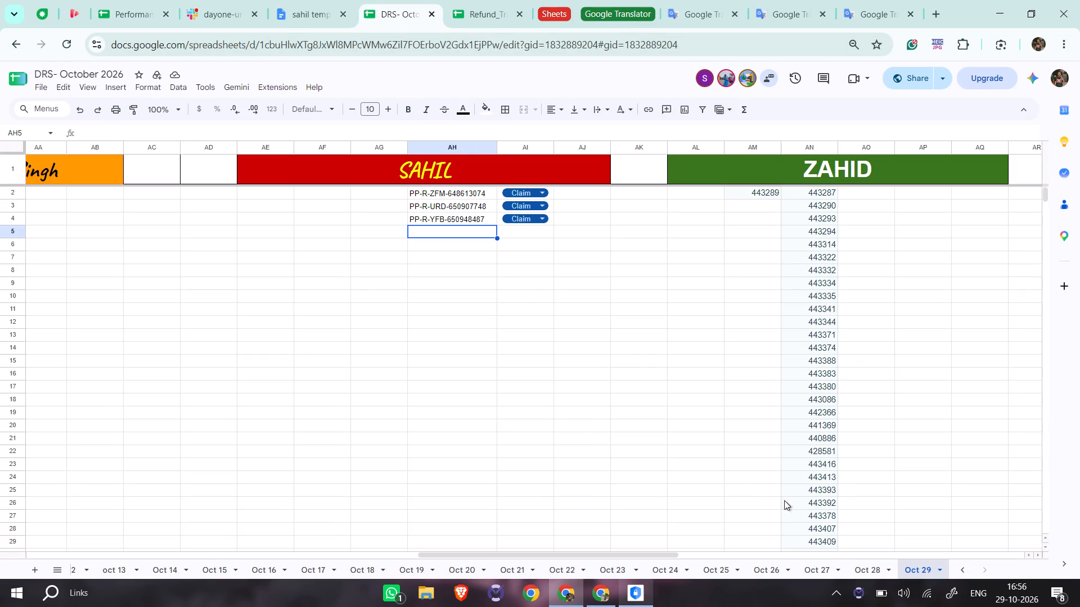
{"action": "left_click", "coordinate": [885, 565]}
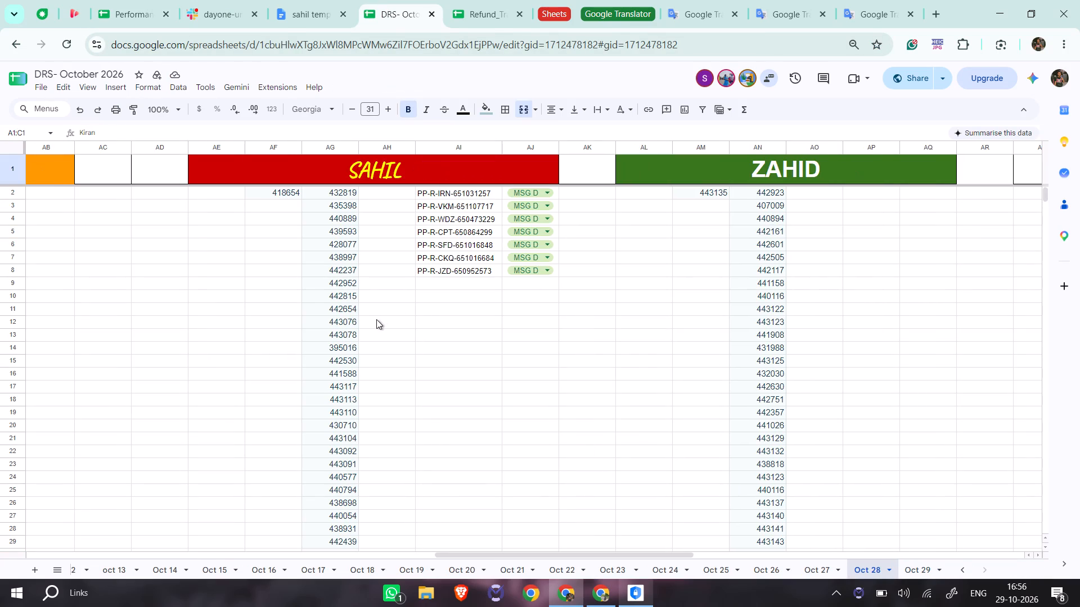
{"action": "scroll", "coordinate": [376, 319], "scroll_direction": "down", "scroll_amount": 5}
{"action": "left_click", "coordinate": [332, 467]}
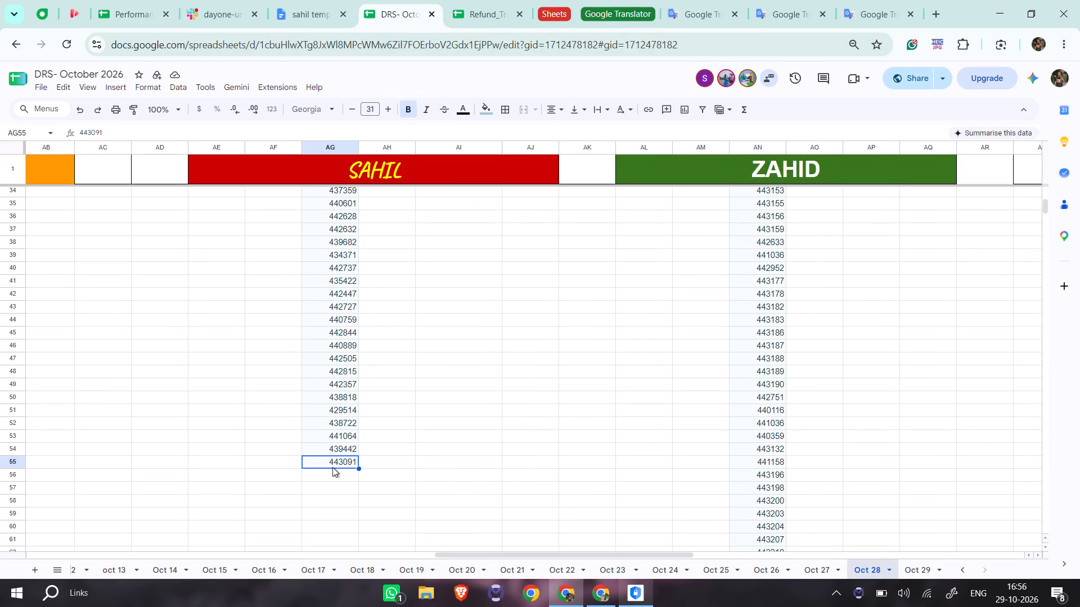
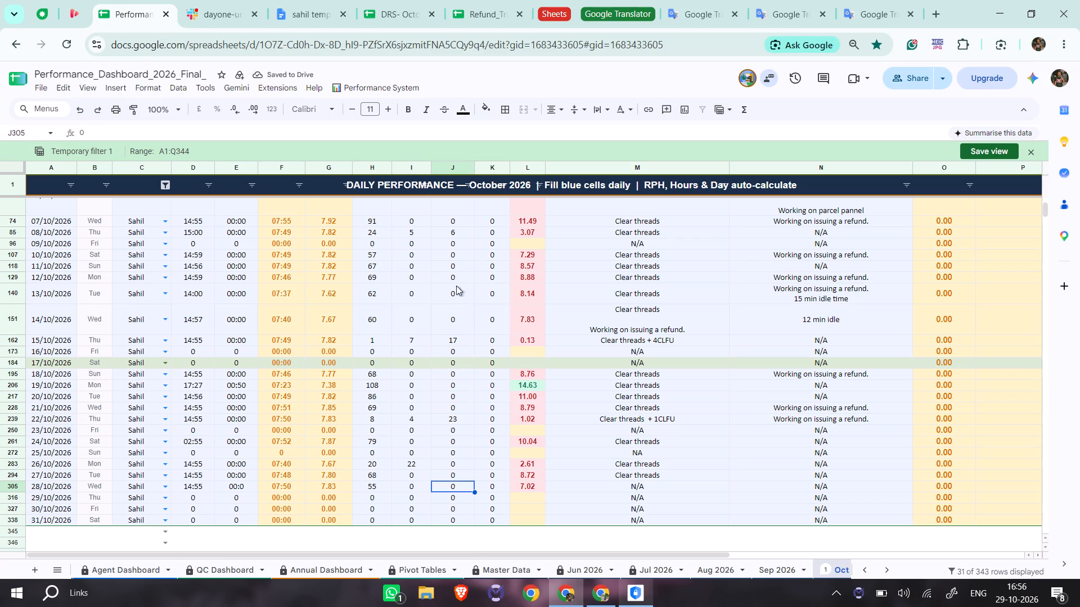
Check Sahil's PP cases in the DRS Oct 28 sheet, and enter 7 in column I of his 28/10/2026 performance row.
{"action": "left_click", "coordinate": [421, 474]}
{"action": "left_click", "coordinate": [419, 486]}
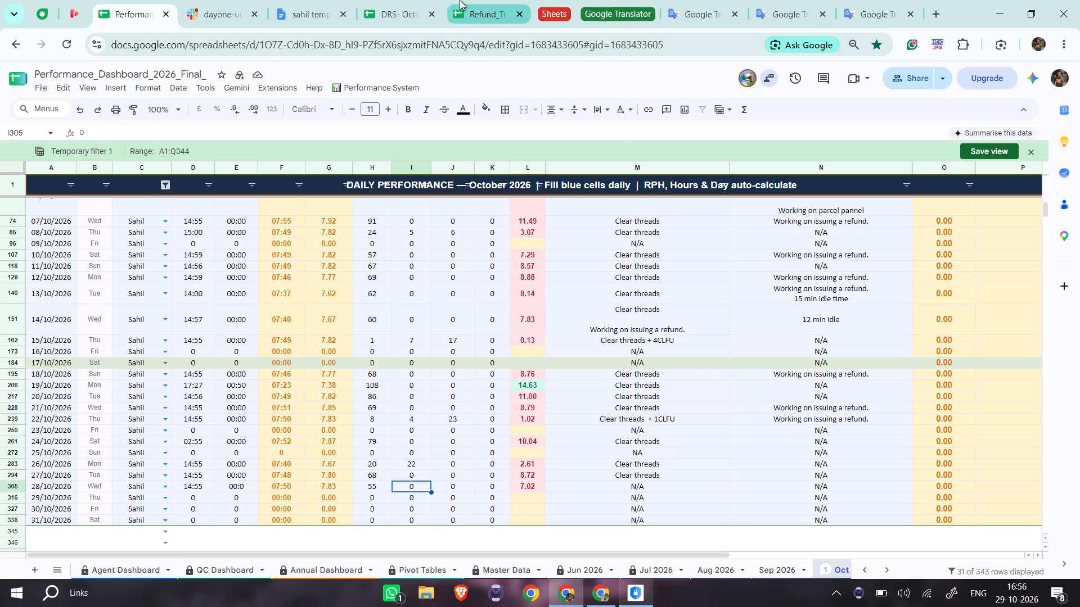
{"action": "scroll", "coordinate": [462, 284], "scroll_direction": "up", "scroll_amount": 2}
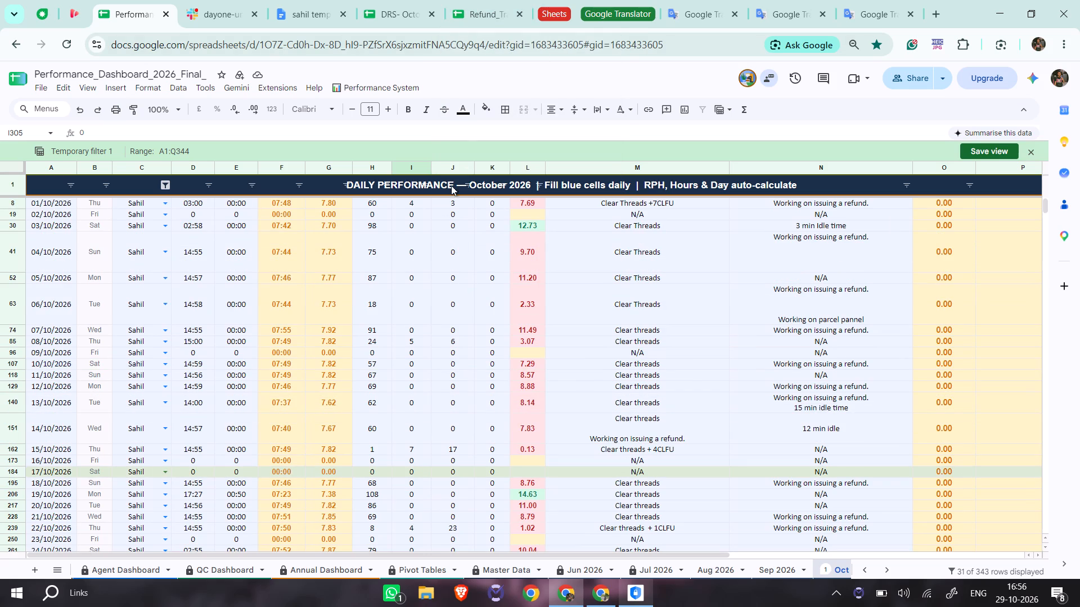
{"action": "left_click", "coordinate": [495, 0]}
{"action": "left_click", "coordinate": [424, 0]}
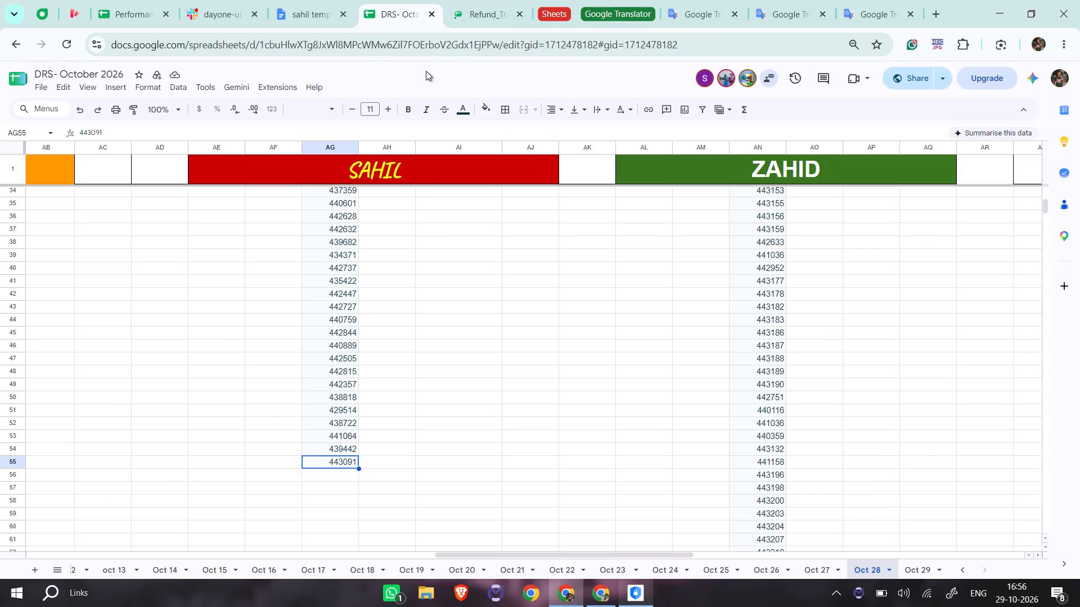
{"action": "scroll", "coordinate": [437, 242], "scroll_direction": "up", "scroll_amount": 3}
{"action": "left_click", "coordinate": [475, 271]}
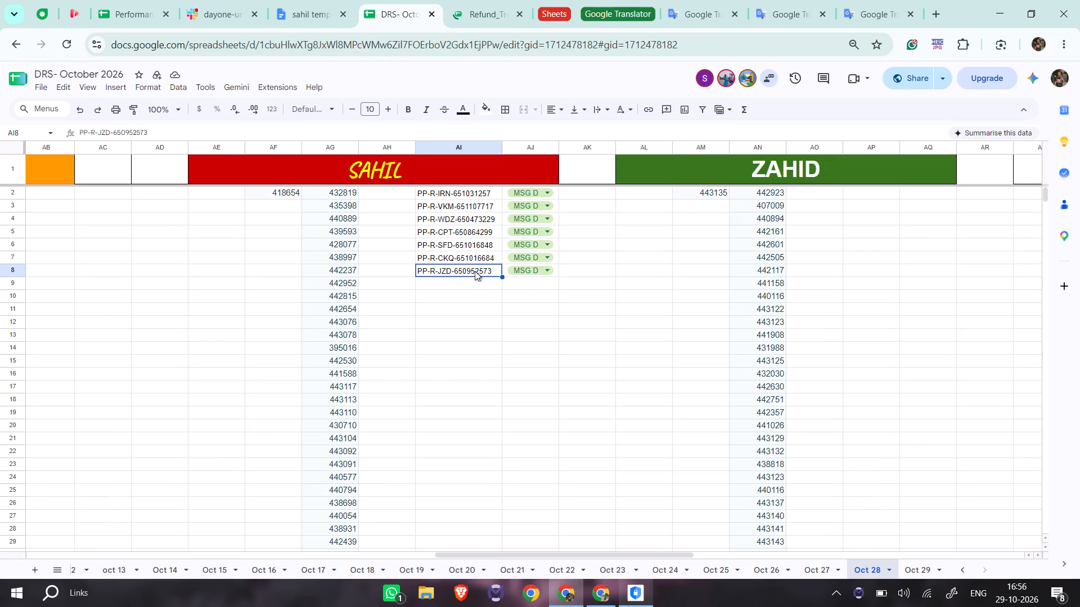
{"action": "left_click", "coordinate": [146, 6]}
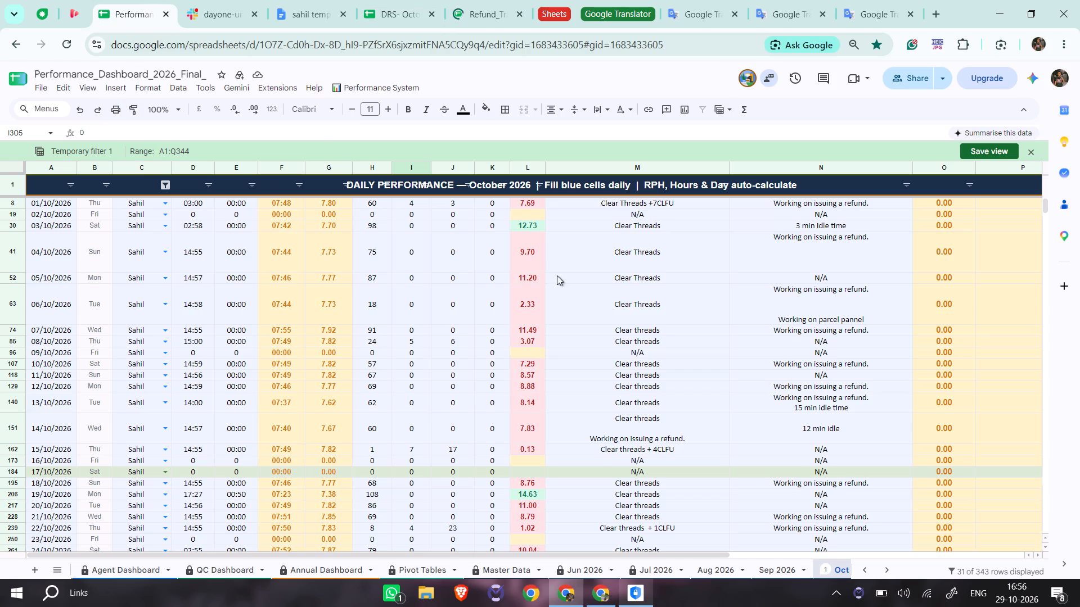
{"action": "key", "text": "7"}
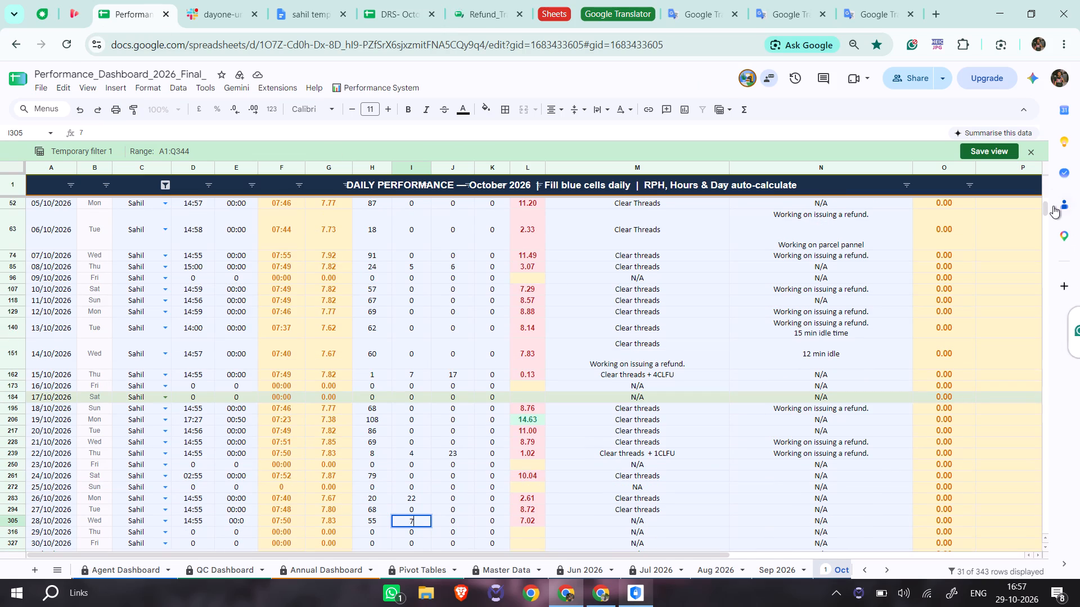
Close the temporary filter on the October performance sheet without saving the view.
{"action": "left_click", "coordinate": [1033, 154]}
{"action": "left_click", "coordinate": [565, 386]}
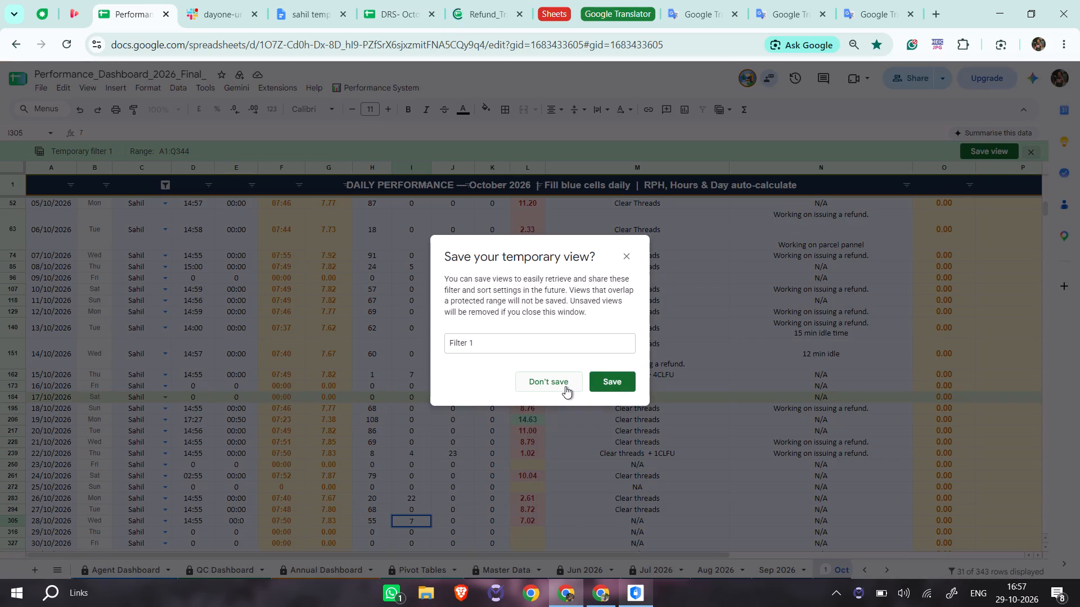
In Sahil's 28/10/2026 row, set Claims Fought to 0 and Inquiries Fought to 7.
{"action": "scroll", "coordinate": [391, 450], "scroll_direction": "down", "scroll_amount": 6}
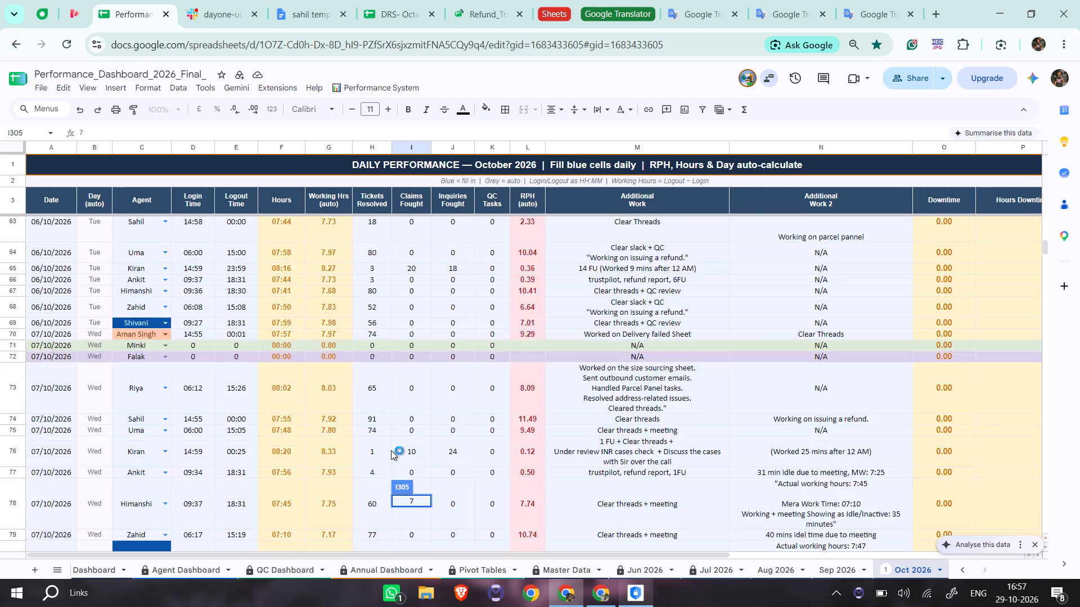
{"action": "scroll", "coordinate": [391, 450], "scroll_direction": "down", "scroll_amount": 6}
{"action": "left_click", "coordinate": [416, 416]}
{"action": "scroll", "coordinate": [418, 431], "scroll_direction": "down", "scroll_amount": 6}
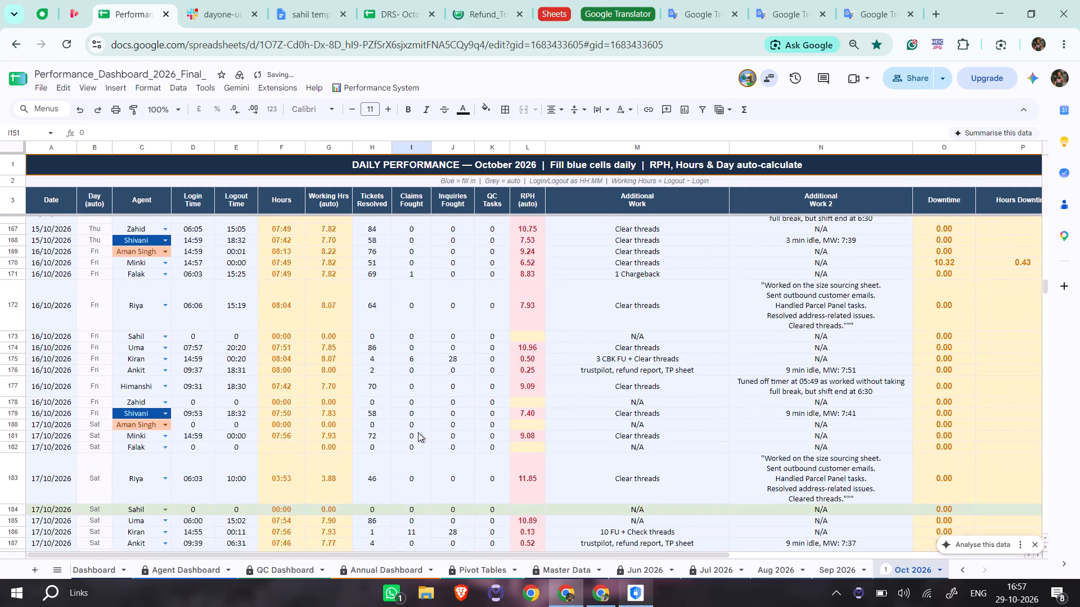
{"action": "scroll", "coordinate": [418, 432], "scroll_direction": "down", "scroll_amount": 10}
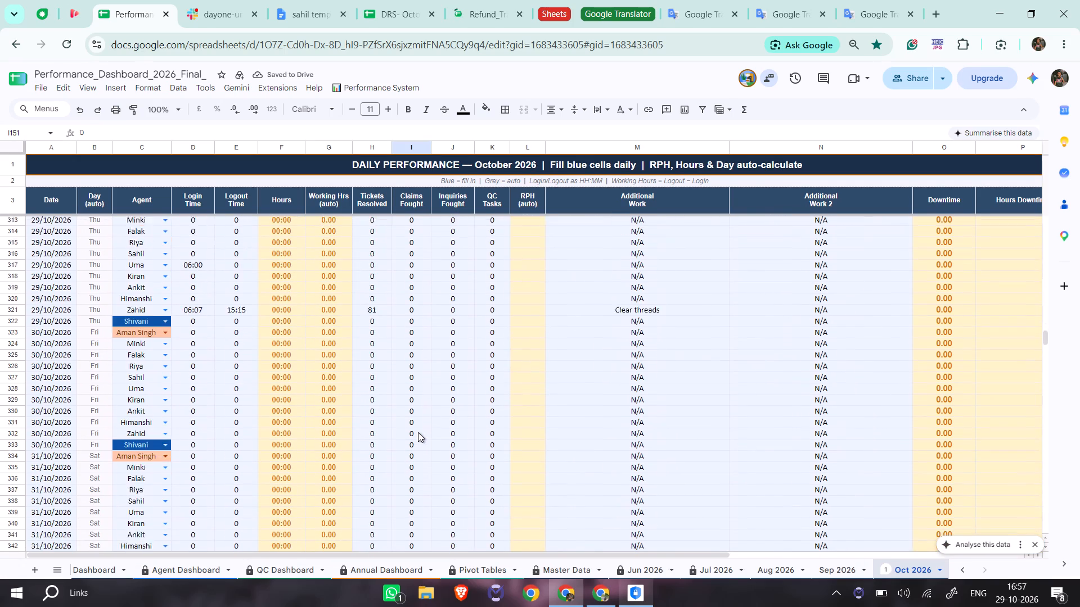
{"action": "scroll", "coordinate": [418, 432], "scroll_direction": "down", "scroll_amount": 1}
{"action": "scroll", "coordinate": [418, 432], "scroll_direction": "up", "scroll_amount": 4}
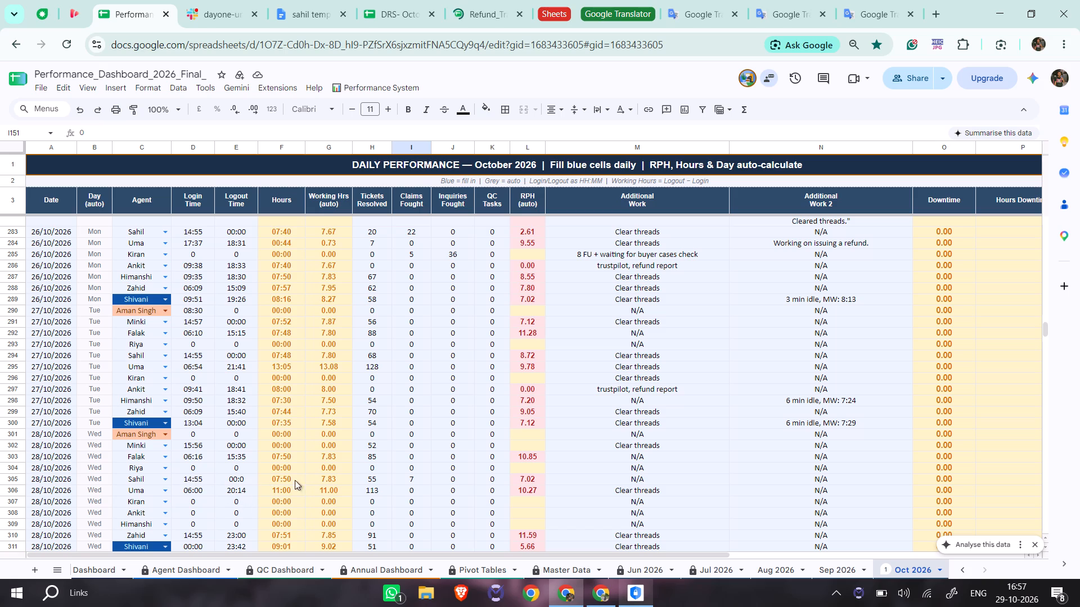
{"action": "left_click", "coordinate": [401, 480]}
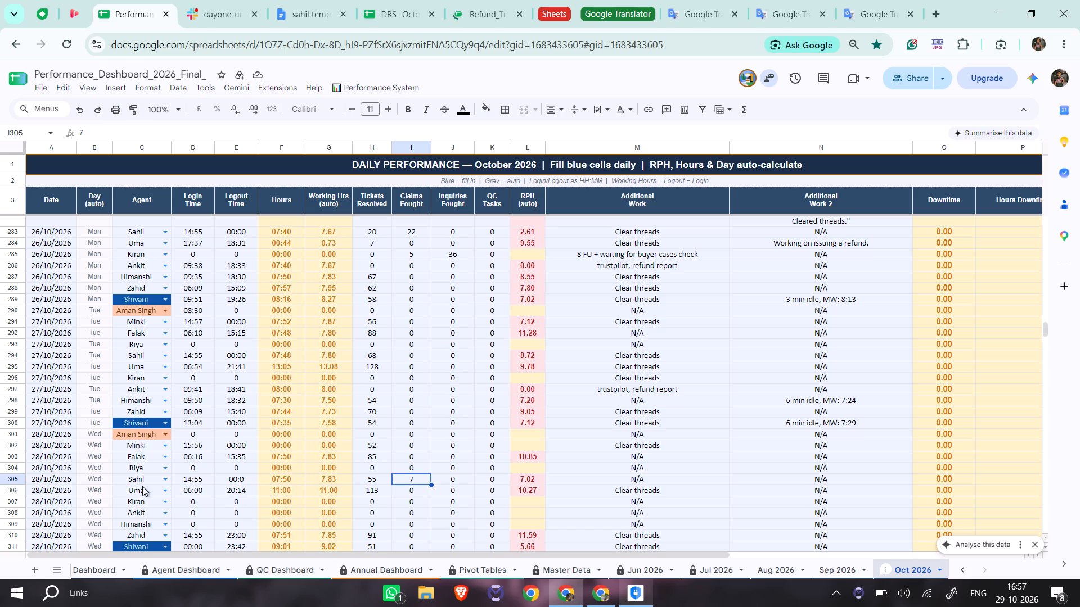
{"action": "left_click", "coordinate": [5, 480]}
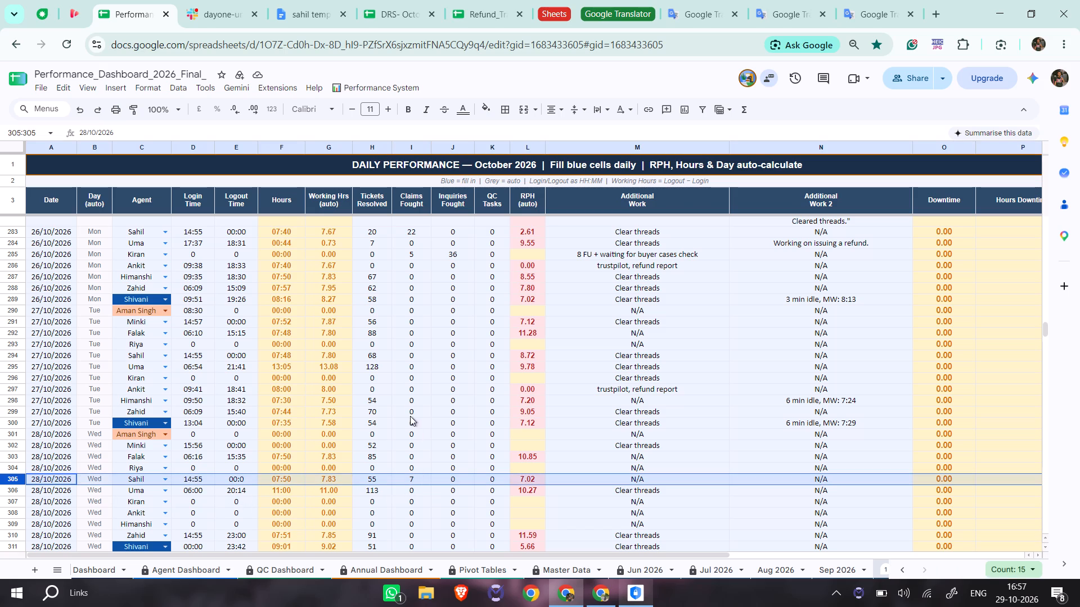
{"action": "left_click", "coordinate": [415, 477]}
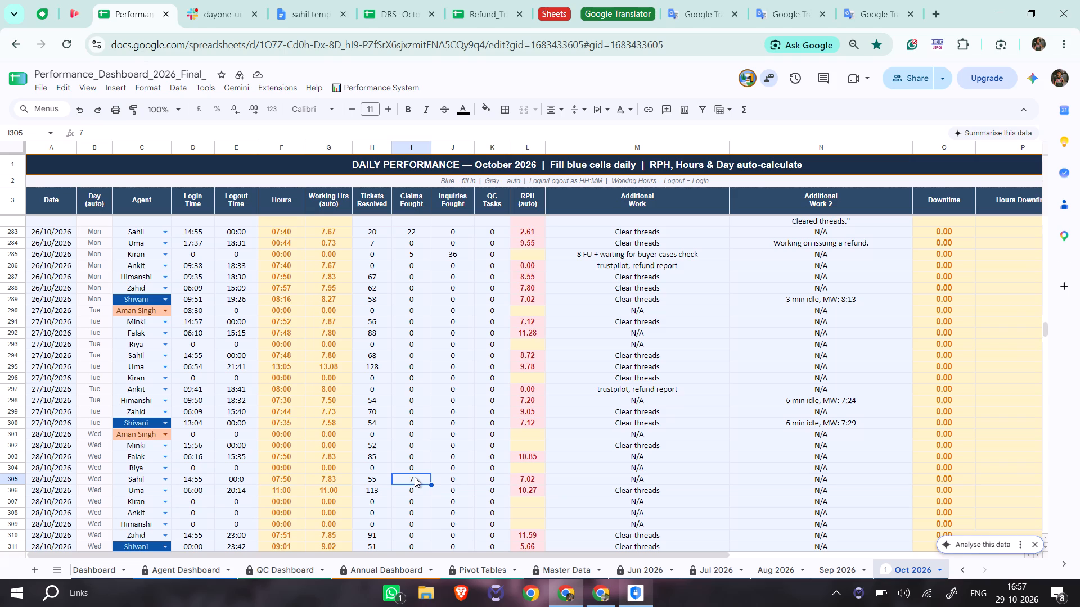
{"action": "key", "text": "0"}
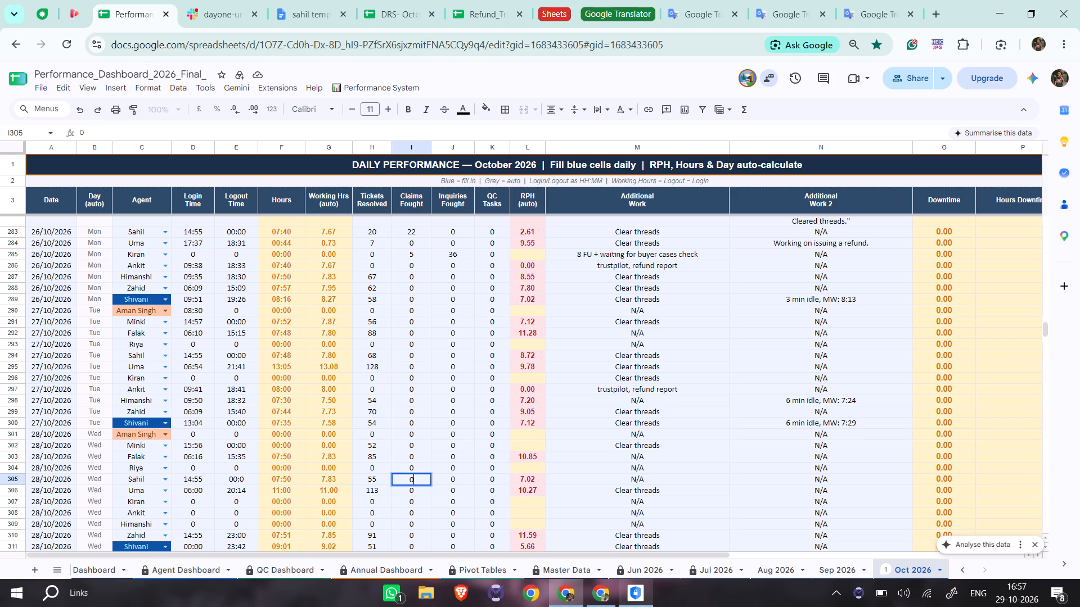
{"action": "key", "text": "Tab"}
{"action": "key", "text": "7"}
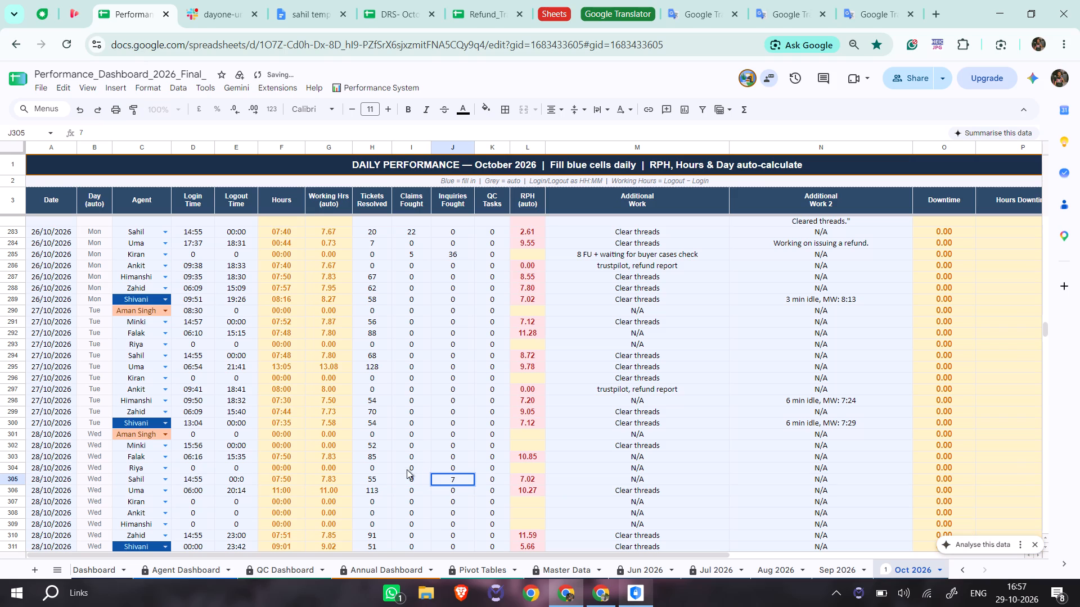
{"action": "key", "text": "Tab"}
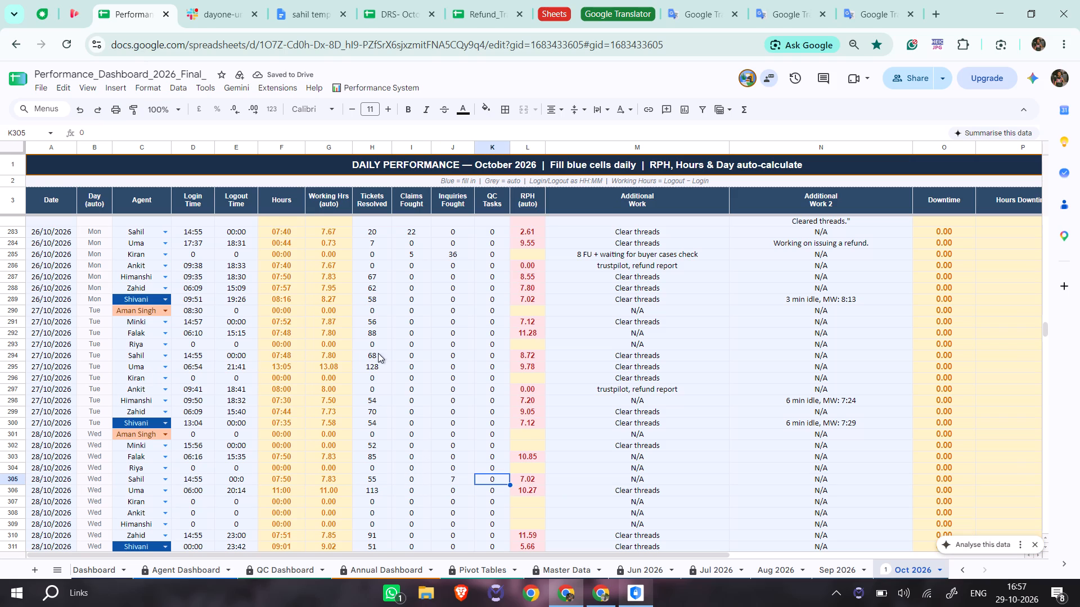
In Sahil's 26/10/2026 row, set Claims Fought to 0 and Inquiries Fought to 22.
{"action": "scroll", "coordinate": [393, 354], "scroll_direction": "up", "scroll_amount": 4}
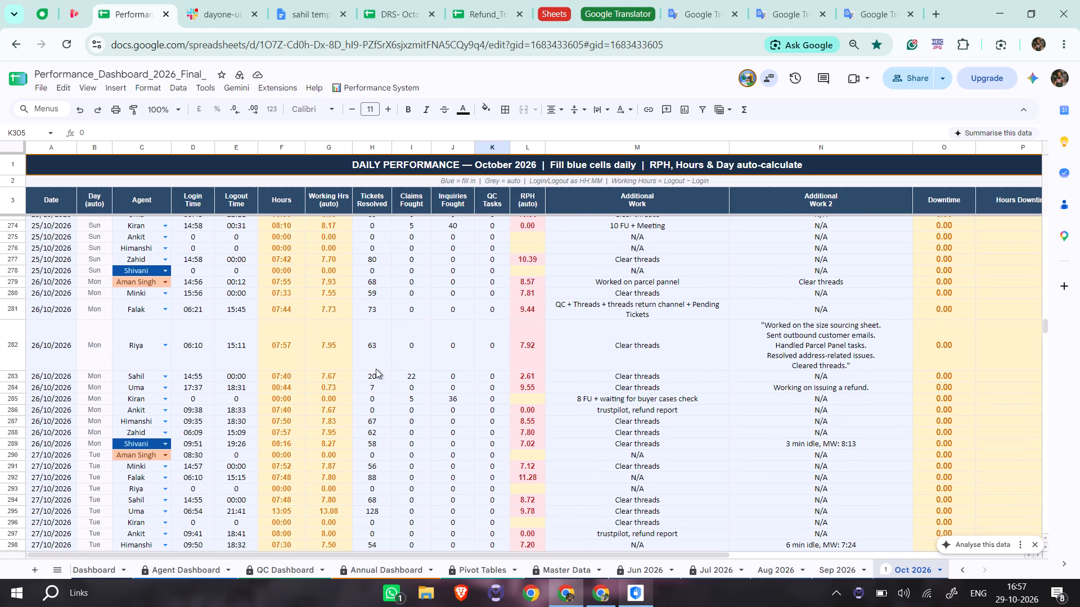
{"action": "left_click", "coordinate": [403, 373]}
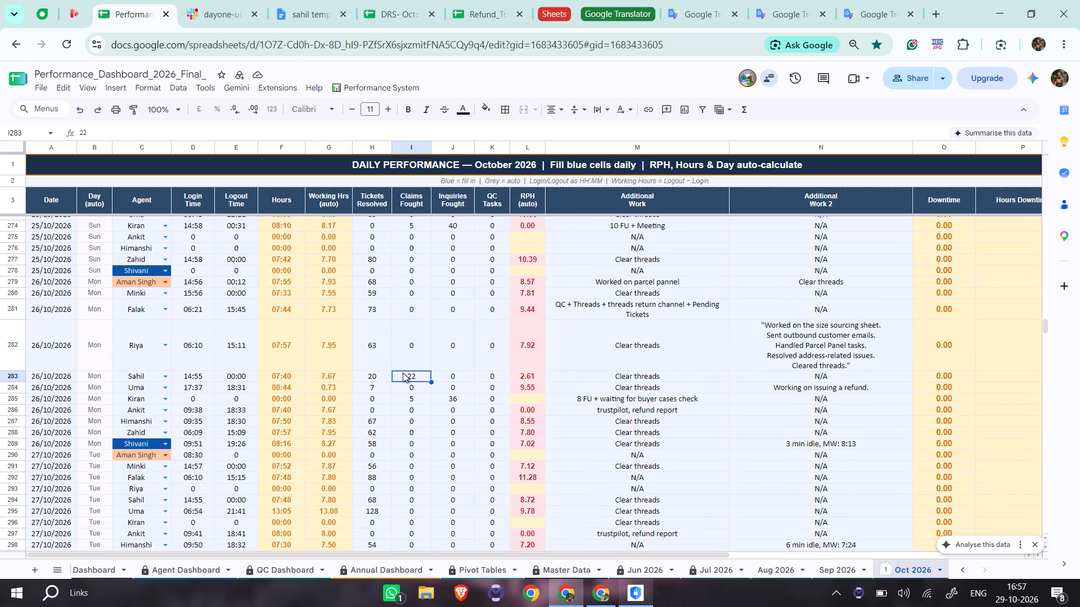
{"action": "key", "text": "0"}
{"action": "key", "text": "Tab"}
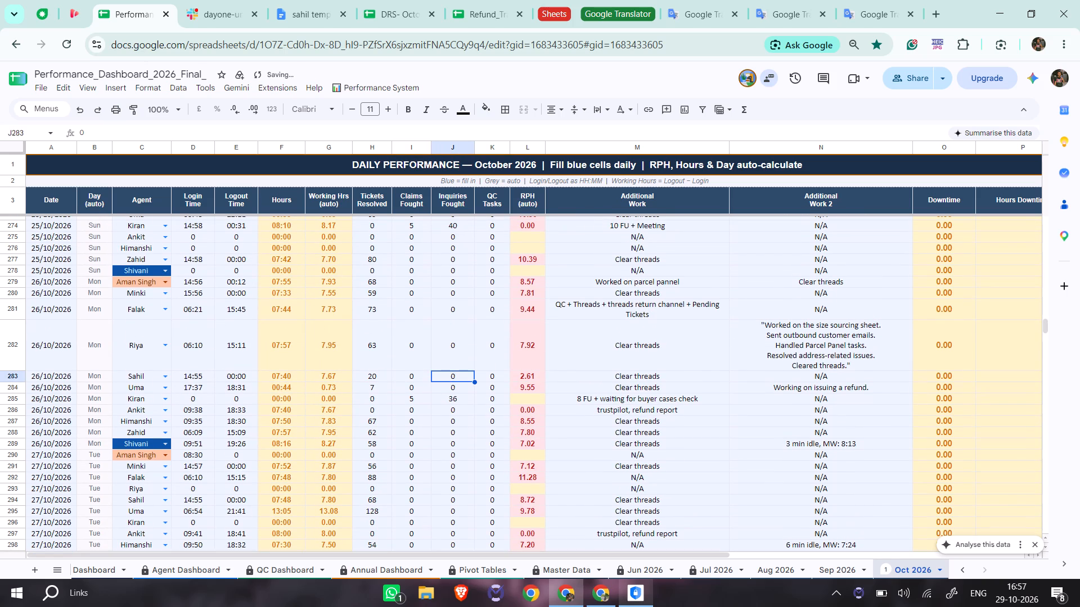
{"action": "type", "text": "22"}
{"action": "key", "text": "Tab"}
Copy "Clear threads" from Uma's 28/10/2026 row into the Additional Work cell of Sahil's 28/10/2026 row.
{"action": "scroll", "coordinate": [403, 373], "scroll_direction": "down", "scroll_amount": 2}
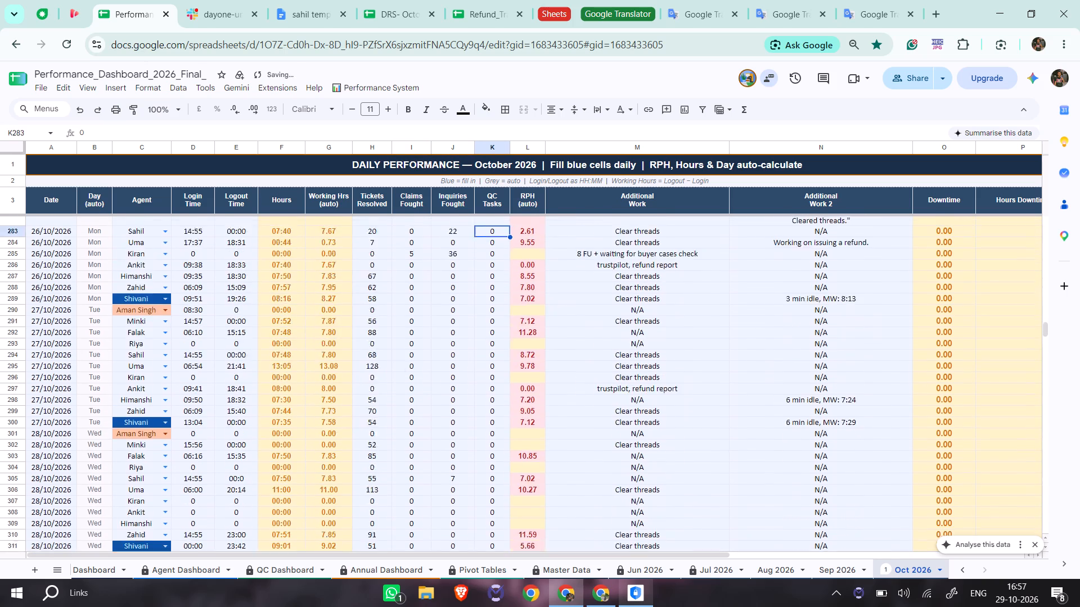
{"action": "scroll", "coordinate": [403, 373], "scroll_direction": "down", "scroll_amount": 3}
{"action": "scroll", "coordinate": [202, 351], "scroll_direction": "up", "scroll_amount": 1}
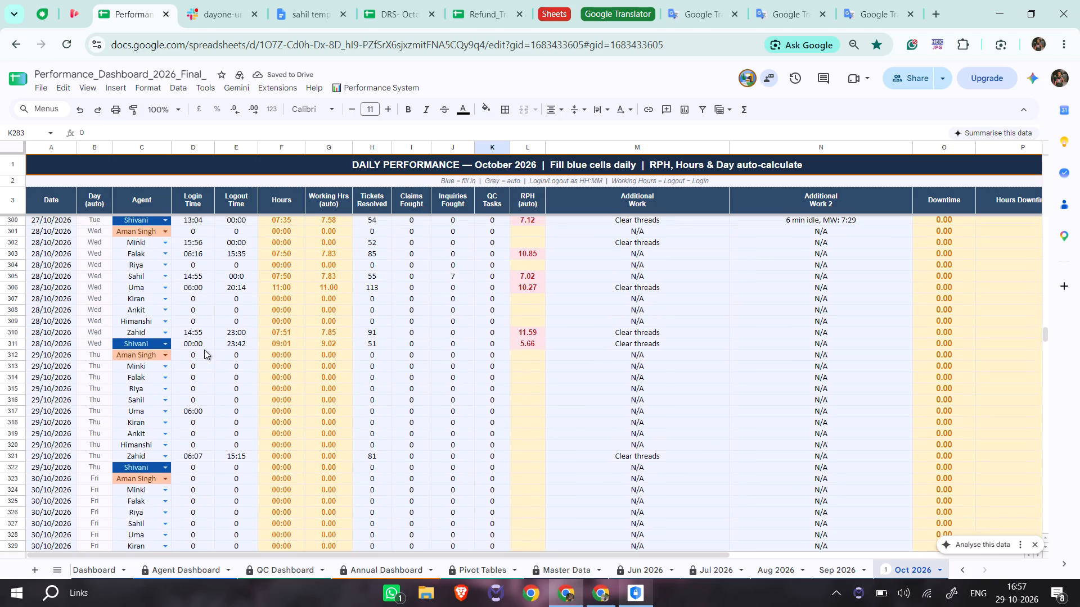
{"action": "scroll", "coordinate": [204, 350], "scroll_direction": "up", "scroll_amount": 1}
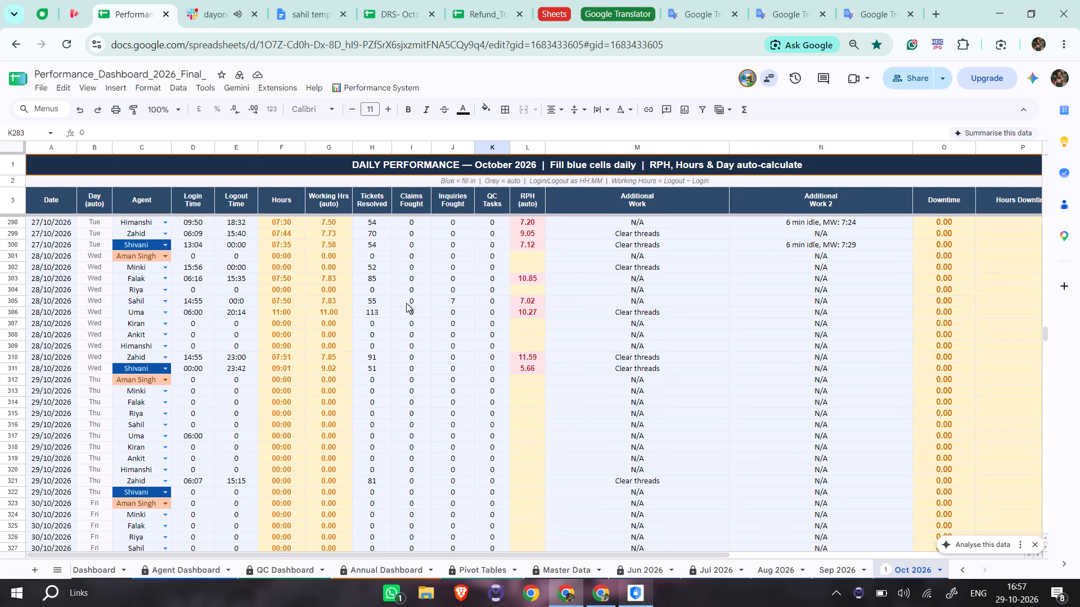
{"action": "left_click", "coordinate": [631, 306]}
{"action": "left_click", "coordinate": [632, 311]}
{"action": "key", "text": "ctrl+c"}
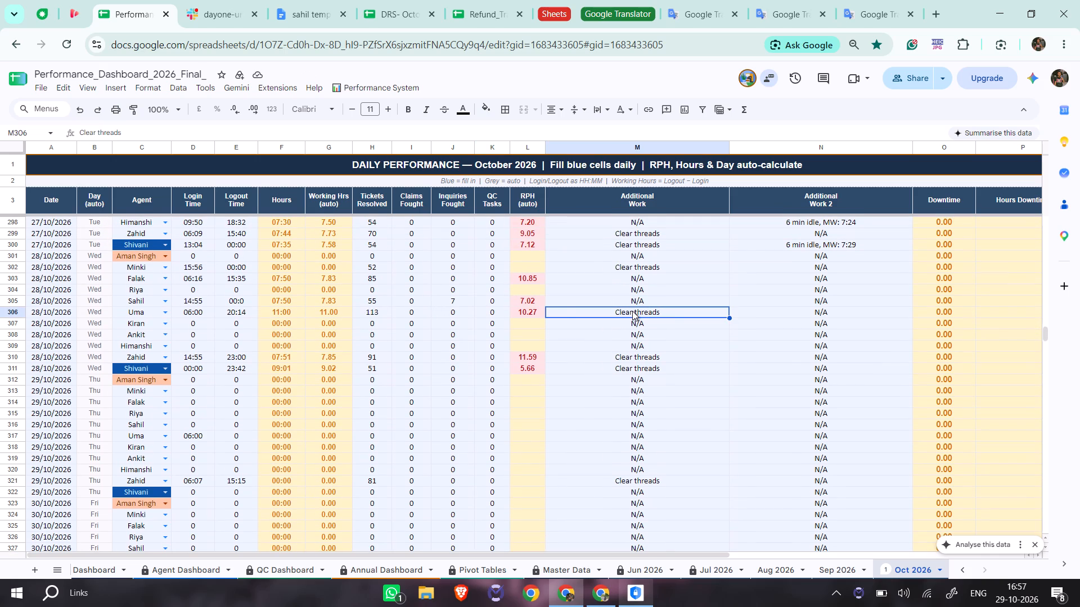
{"action": "left_click", "coordinate": [634, 301]}
{"action": "key", "text": "ctrl+v"}
Extend the Additional Work entry in Sahil's 28/10/2026 row to "Clear threads + work on PP".
{"action": "double_click", "coordinate": [660, 298]}
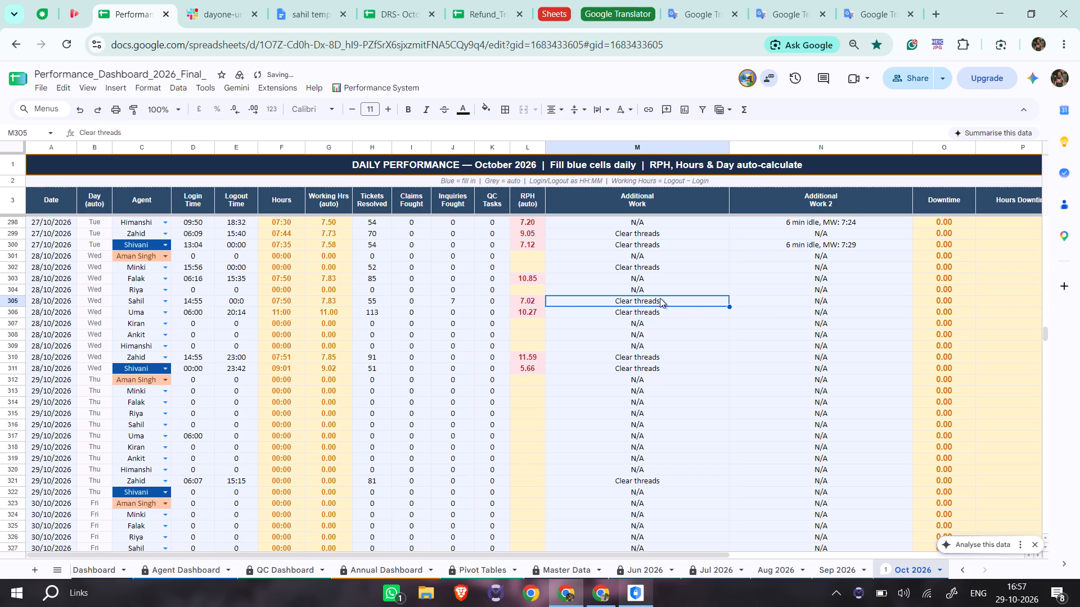
{"action": "key", "text": "space"}
{"action": "type", "text": "_"}
{"action": "key", "text": "space"}
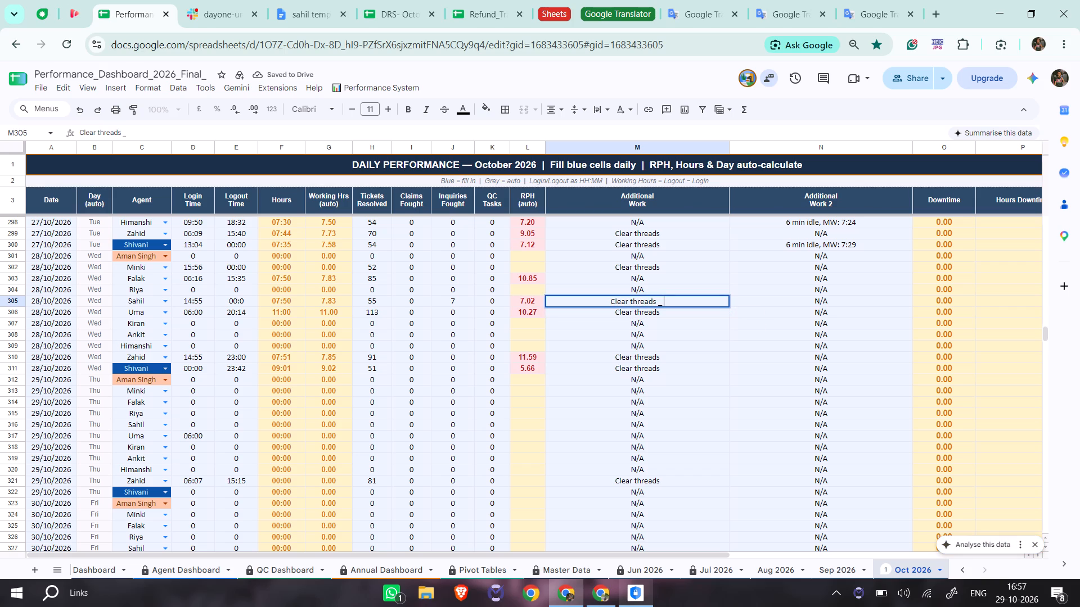
{"action": "key", "text": "BackSpace"}
{"action": "key", "text": "BackSpace"}
{"action": "type", "text": "+"}
{"action": "key", "text": "space"}
{"action": "type", "text": "wor"}
{"action": "type", "text": "k on PP"}
{"action": "key", "text": "space"}
{"action": "key", "text": "Tab"}
Copy "Working on issuing a refund." from Uma's 26/10/2026 row into Additional Work 2 of Sahil's 28/10/2026 row, pasting values only.
{"action": "scroll", "coordinate": [691, 305], "scroll_direction": "up", "scroll_amount": 1}
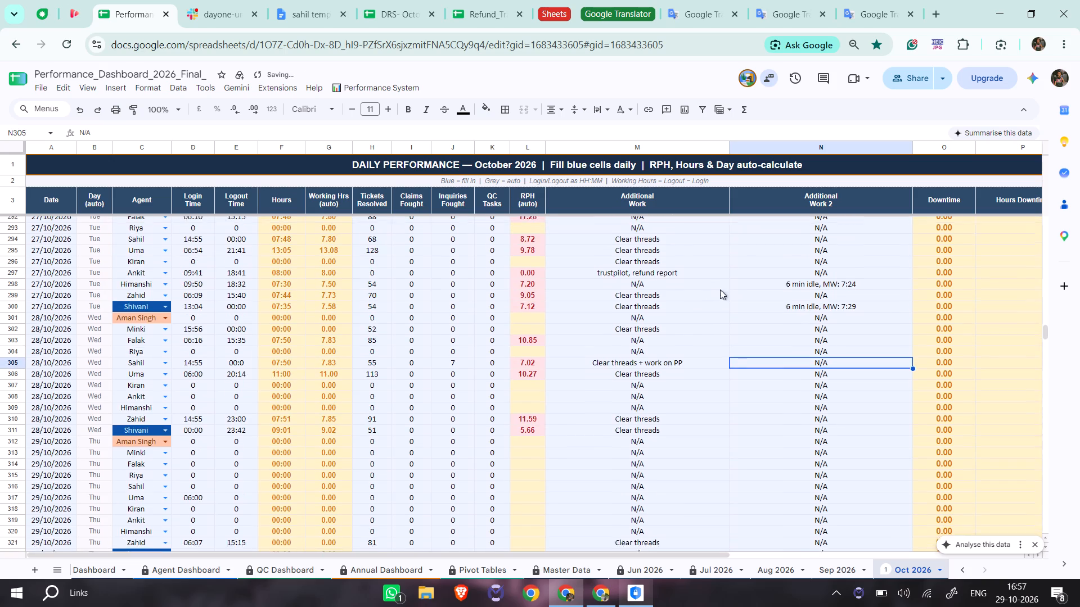
{"action": "scroll", "coordinate": [720, 289], "scroll_direction": "up", "scroll_amount": 2}
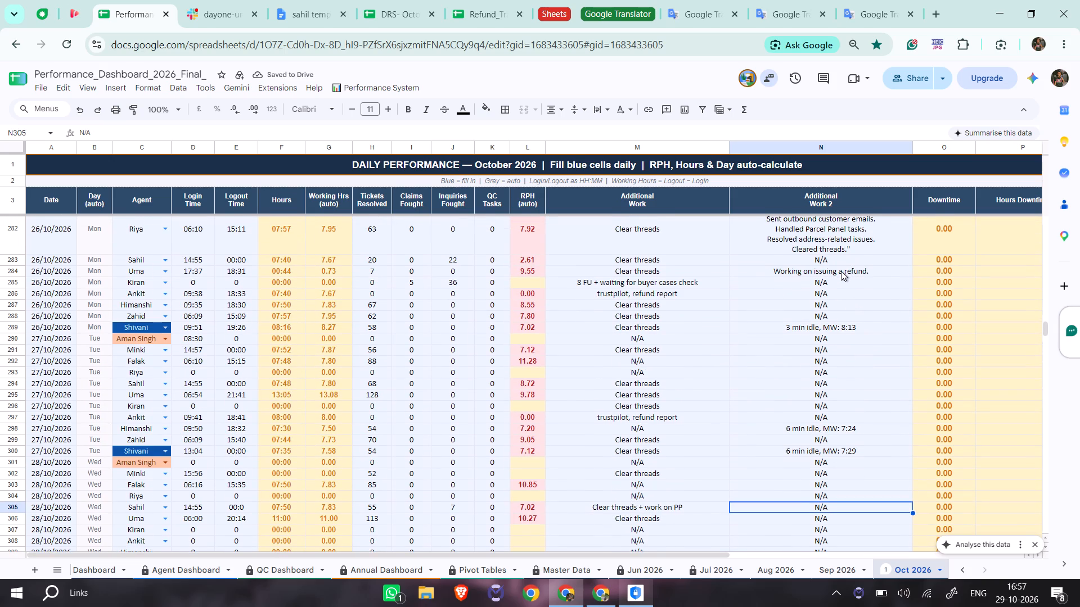
{"action": "left_click", "coordinate": [841, 270]}
{"action": "key", "text": "ctrl+c"}
{"action": "scroll", "coordinate": [807, 372], "scroll_direction": "down", "scroll_amount": 2}
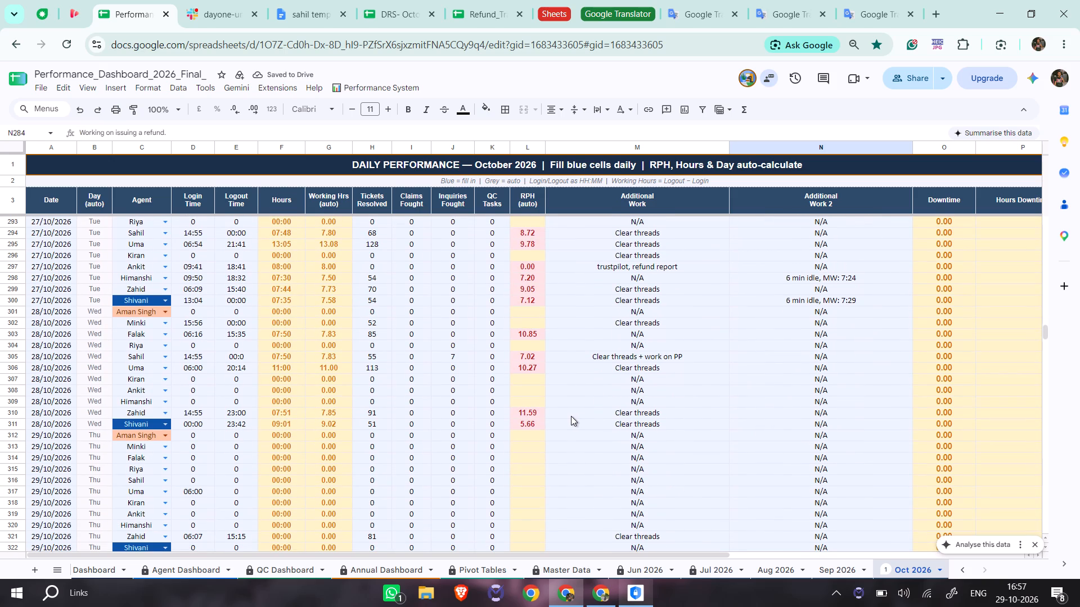
{"action": "left_click", "coordinate": [16, 357]}
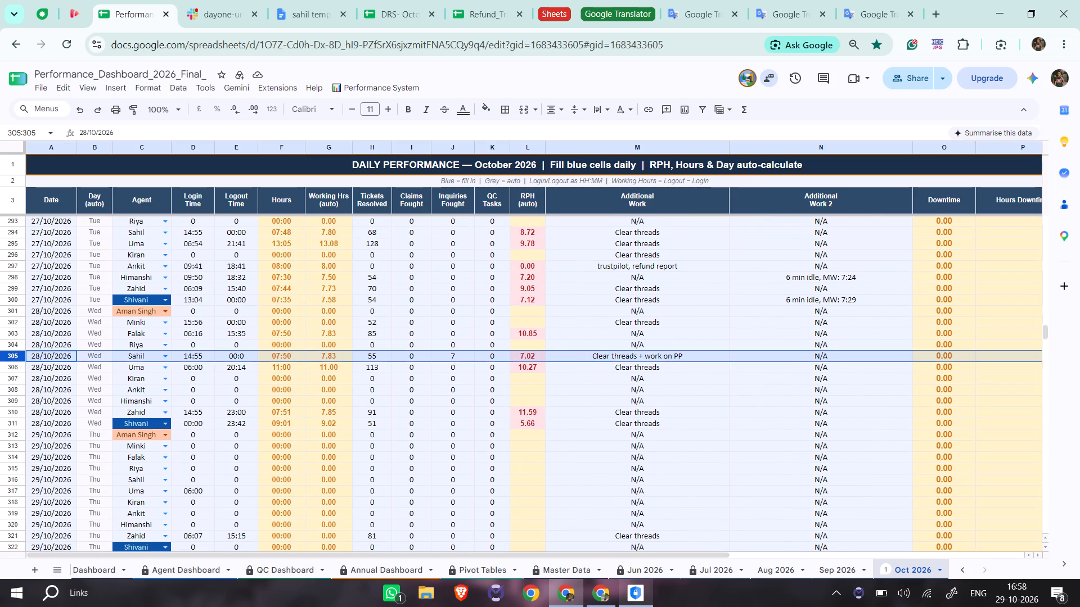
{"action": "left_click", "coordinate": [849, 356]}
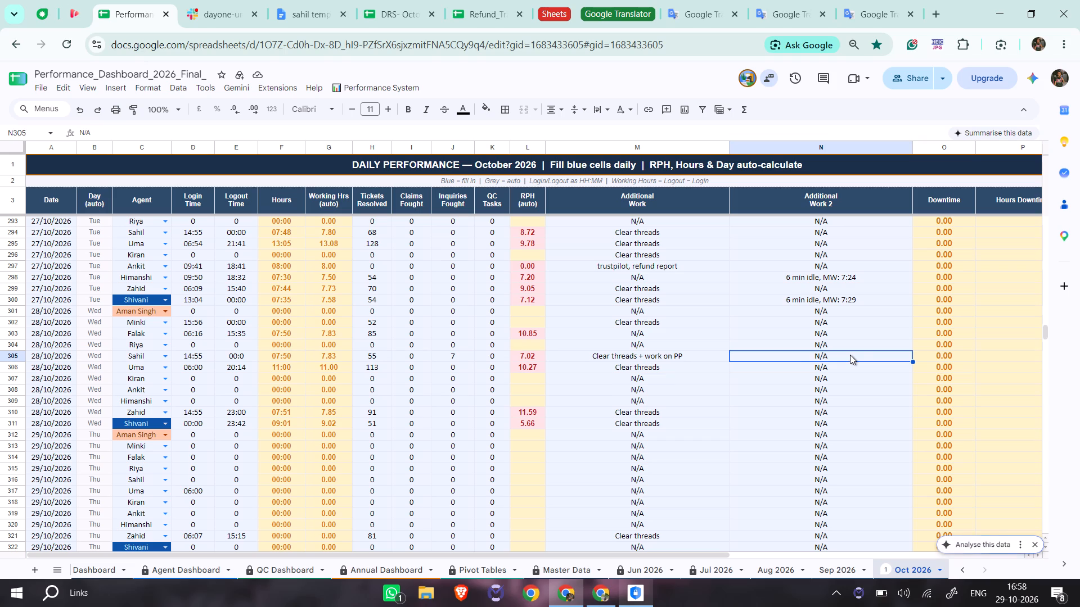
{"action": "key", "text": "ctrl+shift+v"}
{"action": "left_click", "coordinate": [799, 375]}
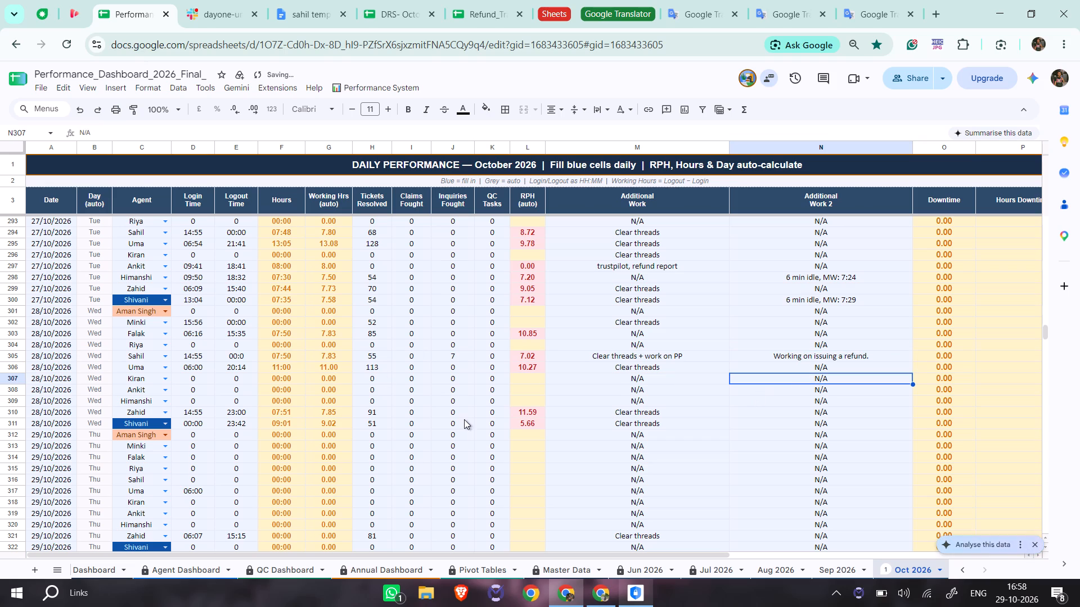
Open the Freshdesk unresolved tickets tab, and switch to the window with Mera Work's Time Tracker report.
{"action": "left_click", "coordinate": [35, 10]}
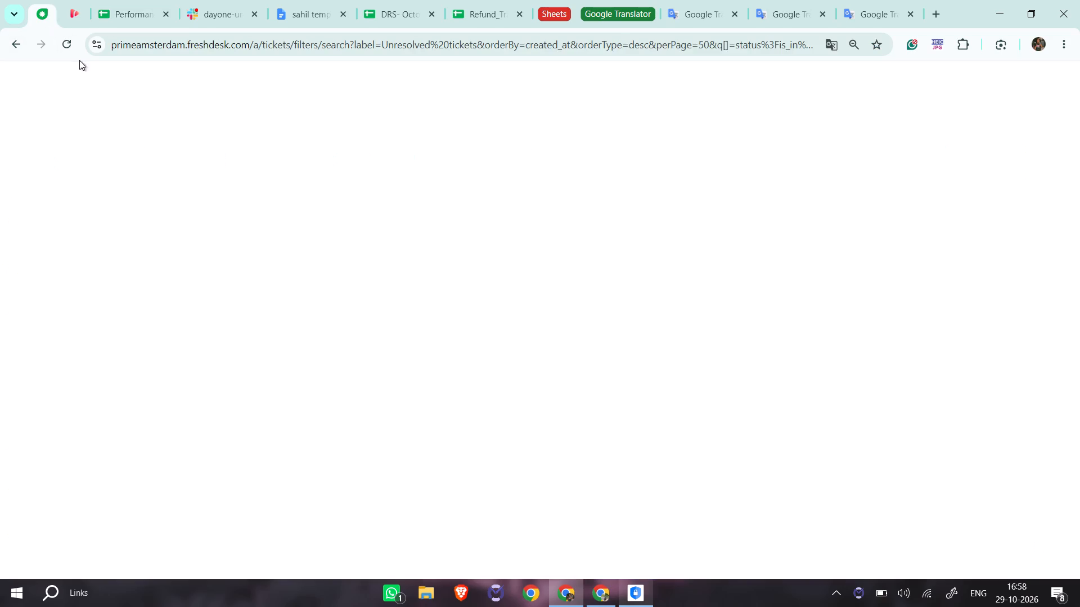
{"action": "key", "text": "alt+Tab"}
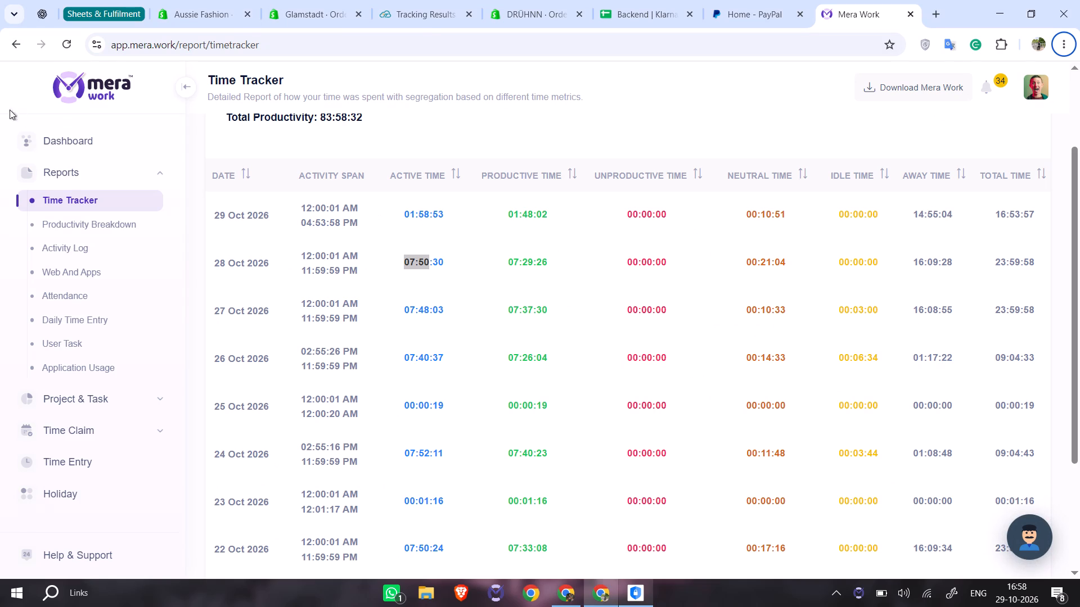